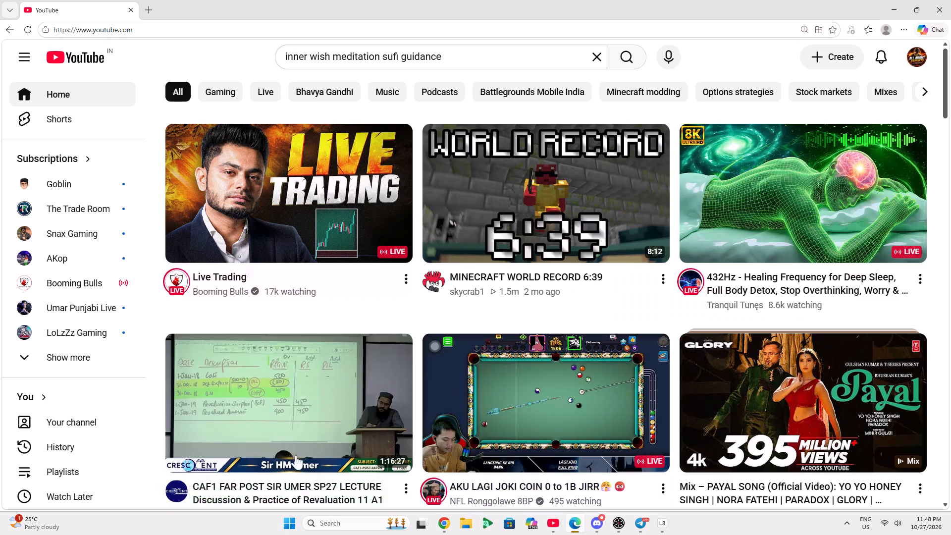
# Browse the YouTube home feed, view the Booming Bulls "Live Trading" stream briefly and close its tab.
pyautogui.scroll(-2, 571, 189)
pyautogui.scroll(-1, 450, 342)
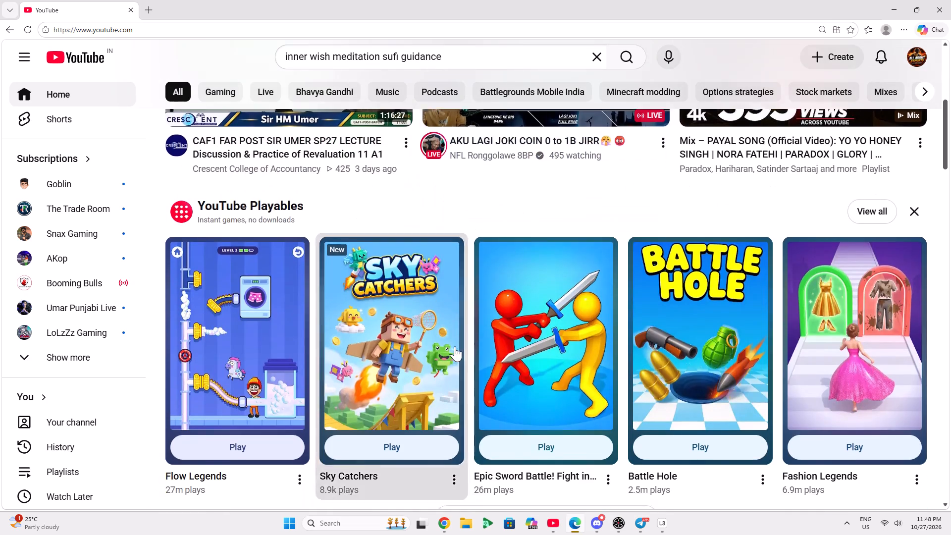
pyautogui.scroll(1, 547, 442)
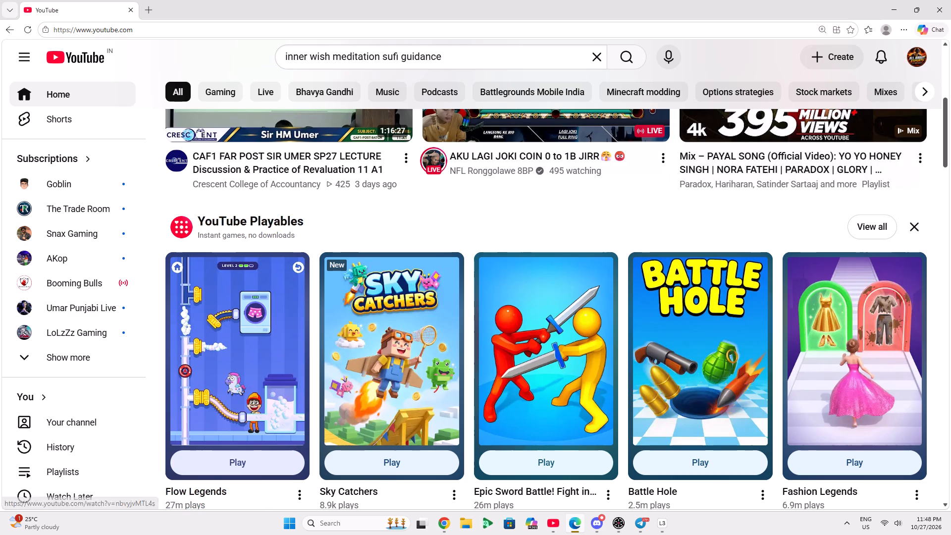
pyautogui.scroll(7, 526, 247)
pyautogui.moveTo(212, 194); pyautogui.dragTo(216, 195)
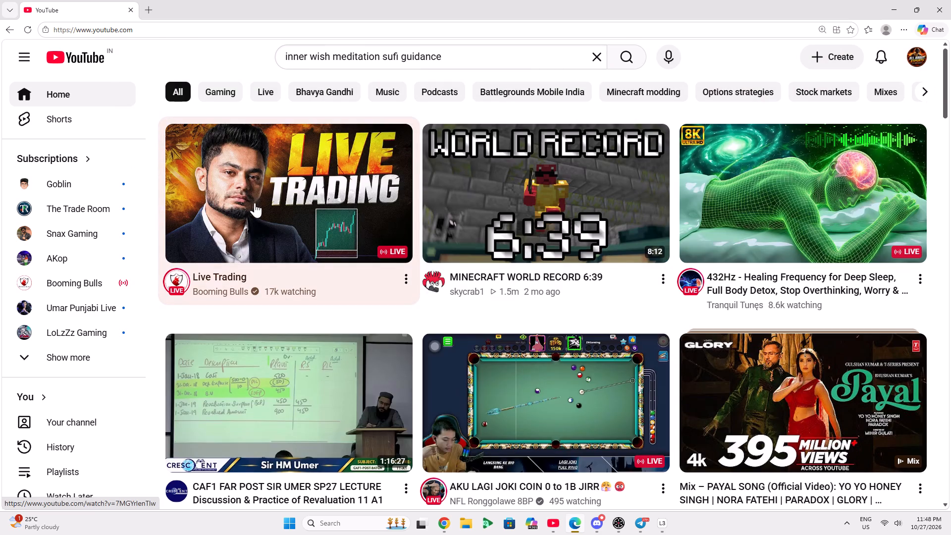
pyautogui.click(255, 203)
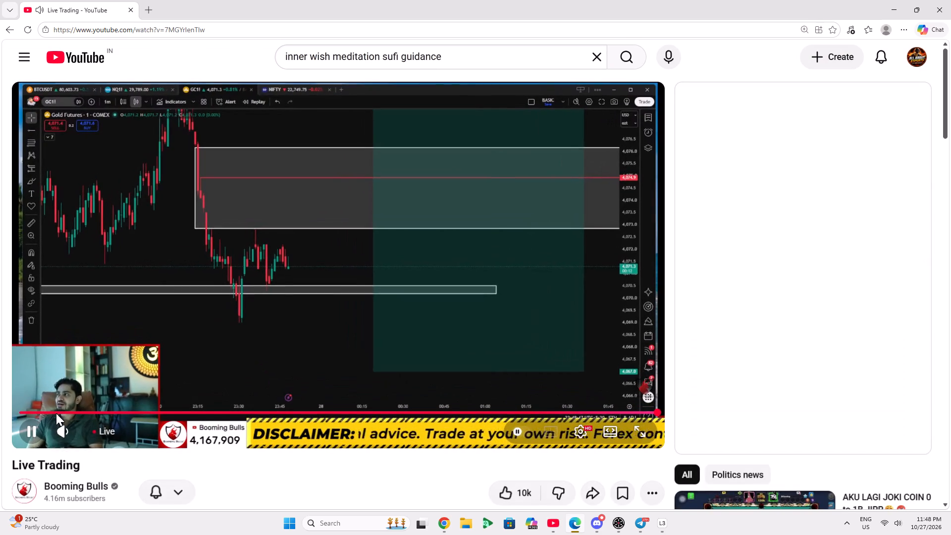
pyautogui.click(61, 431)
pyautogui.click(61, 431)
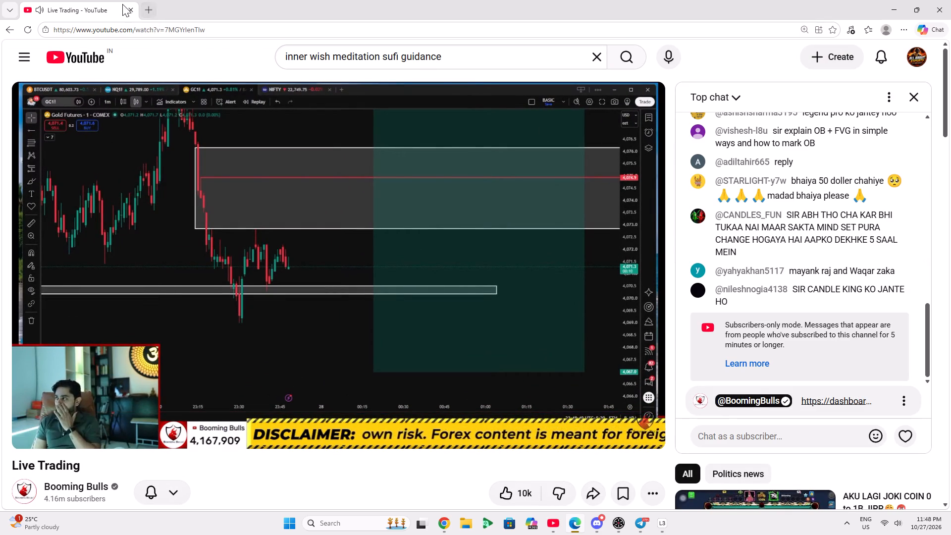
pyautogui.click(131, 7)
# Switch to Chrome on Desktop 1, search for tradingview in a new tab and open the TradingView India site.
pyautogui.scroll(-13, 395, 0)
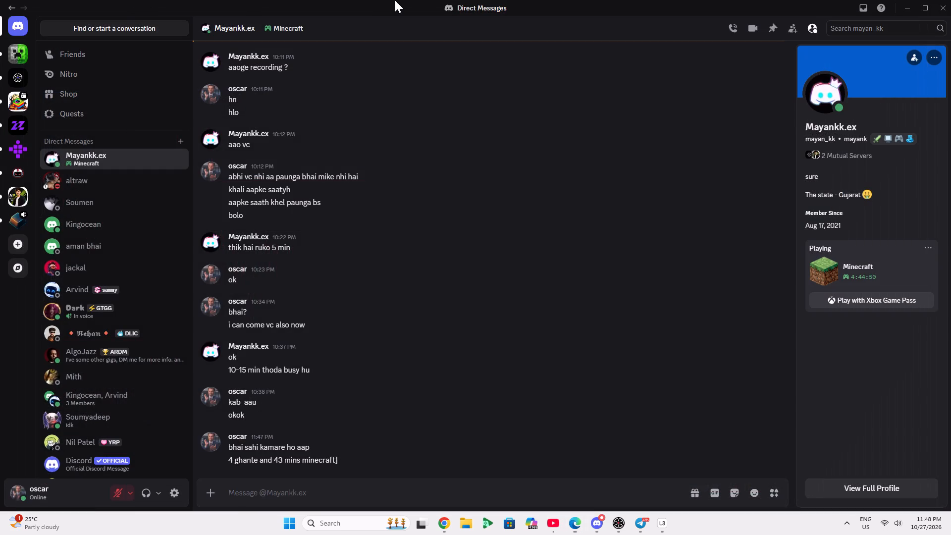
pyautogui.scroll(-4, 395, 0)
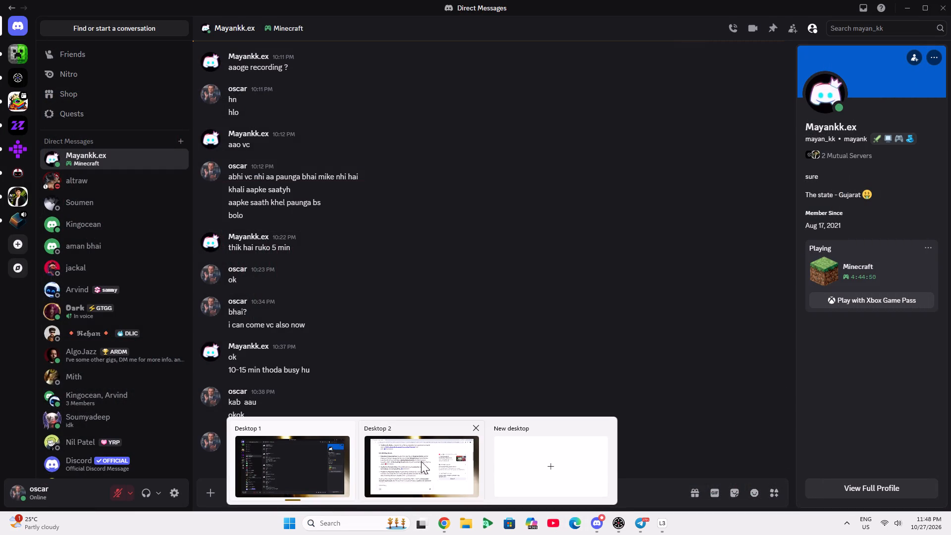
pyautogui.click(320, 459)
pyautogui.click(443, 525)
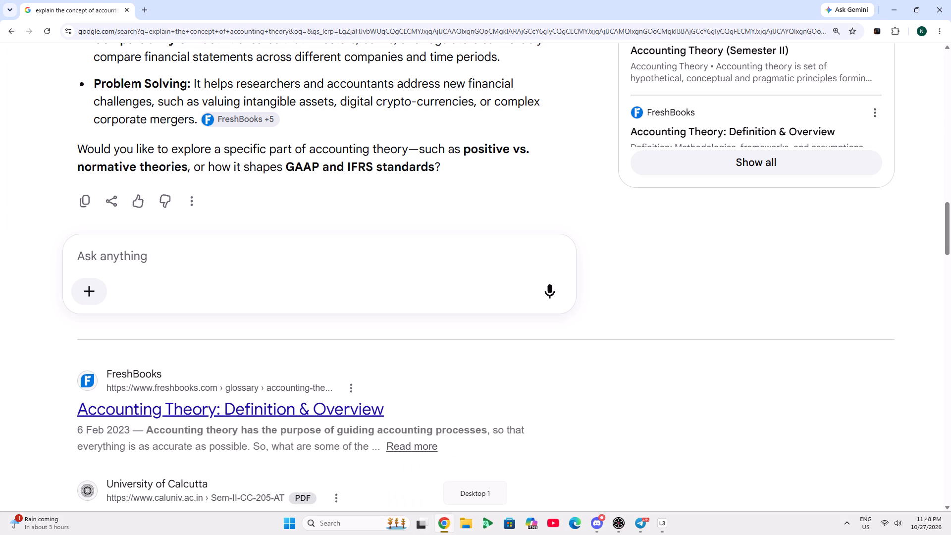
pyautogui.click(148, 17)
pyautogui.click(147, 2)
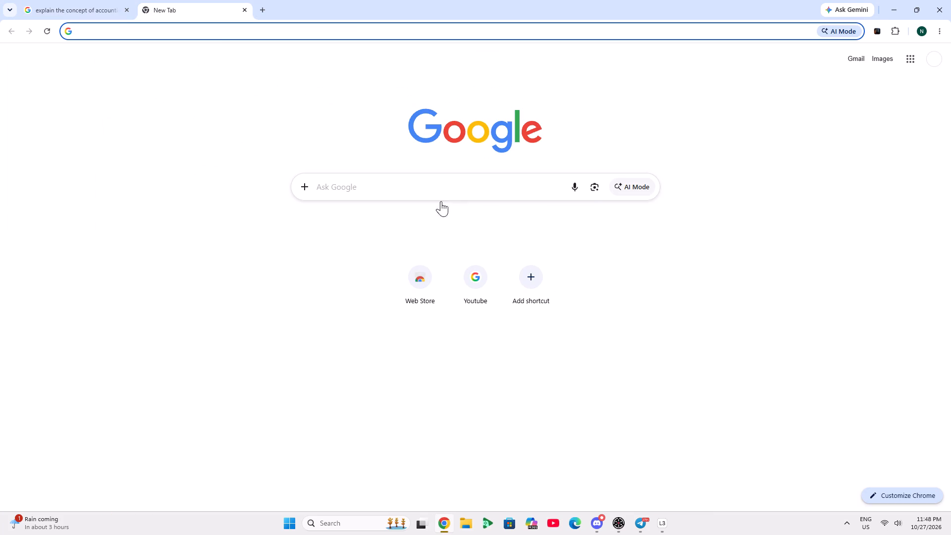
pyautogui.click(438, 193)
pyautogui.click(425, 228)
pyautogui.click(208, 227)
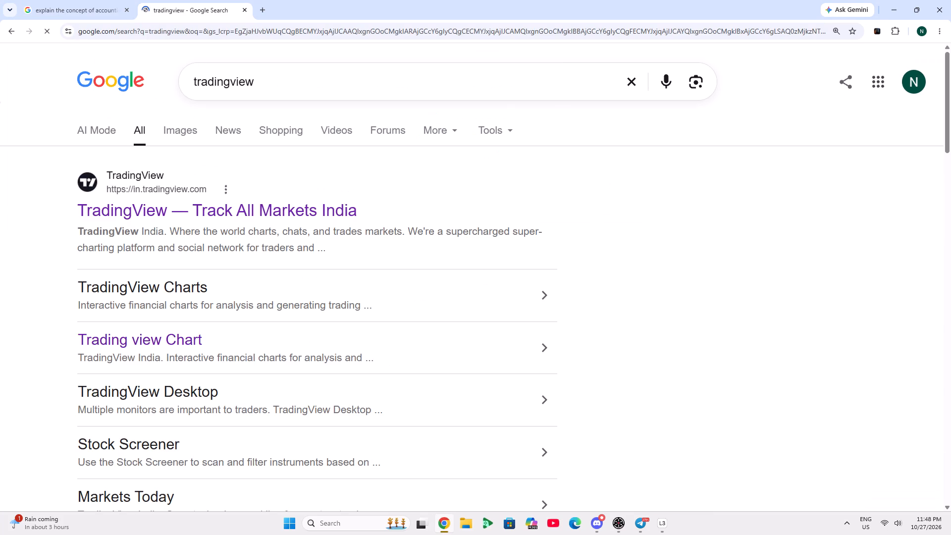
pyautogui.click(205, 206)
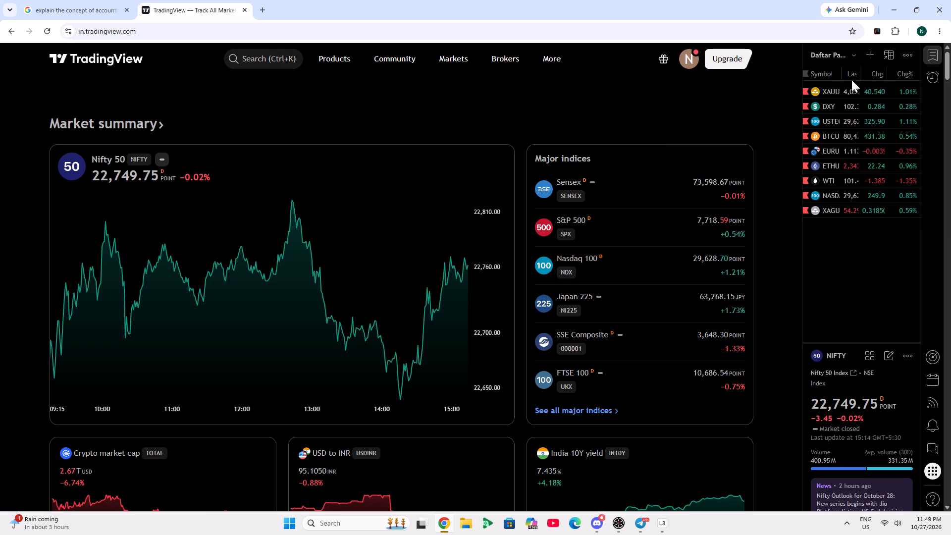
# Open the XAUUSD gold symbol from the watchlist as a full chart.
pyautogui.click(827, 85)
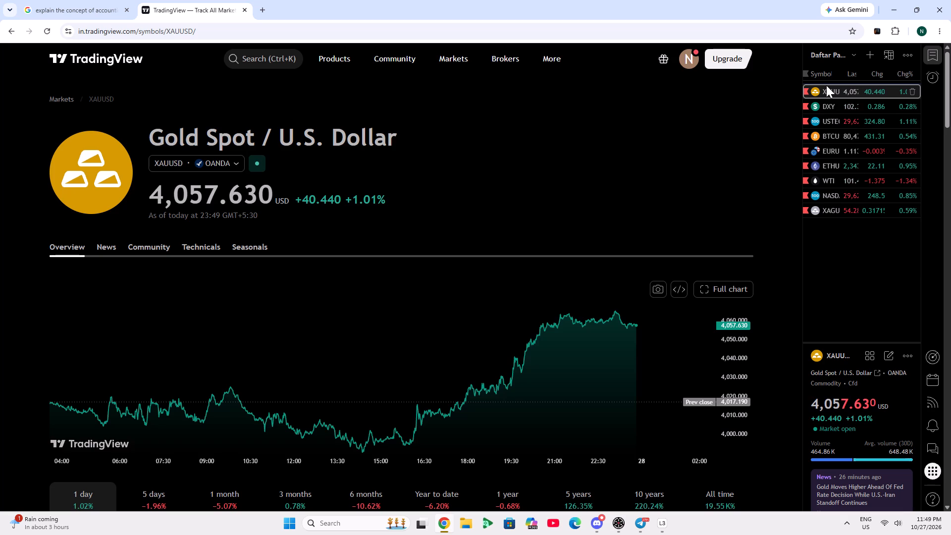
pyautogui.click(724, 290)
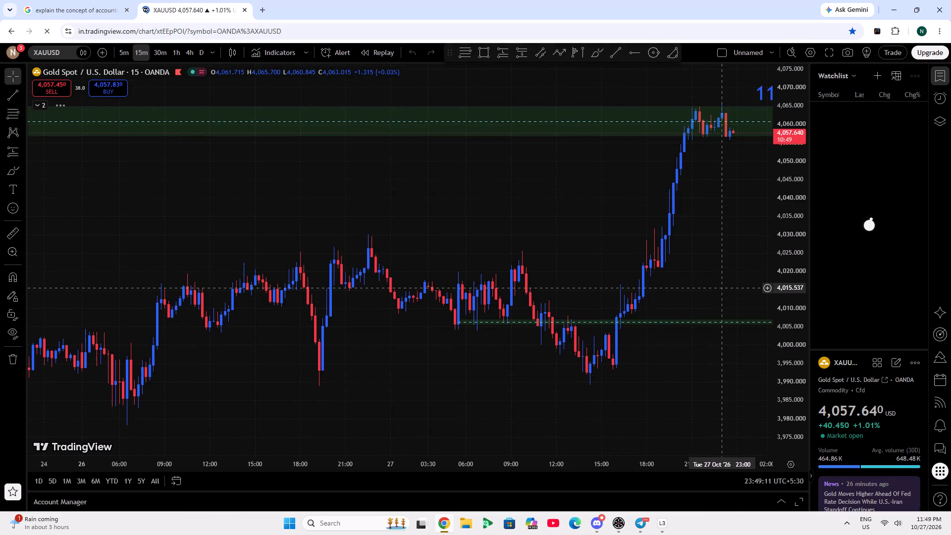
# Examine the recent price action and marked zones on the 15-minute XAUUSD chart.
pyautogui.moveTo(555, 203); pyautogui.dragTo(158, 315)
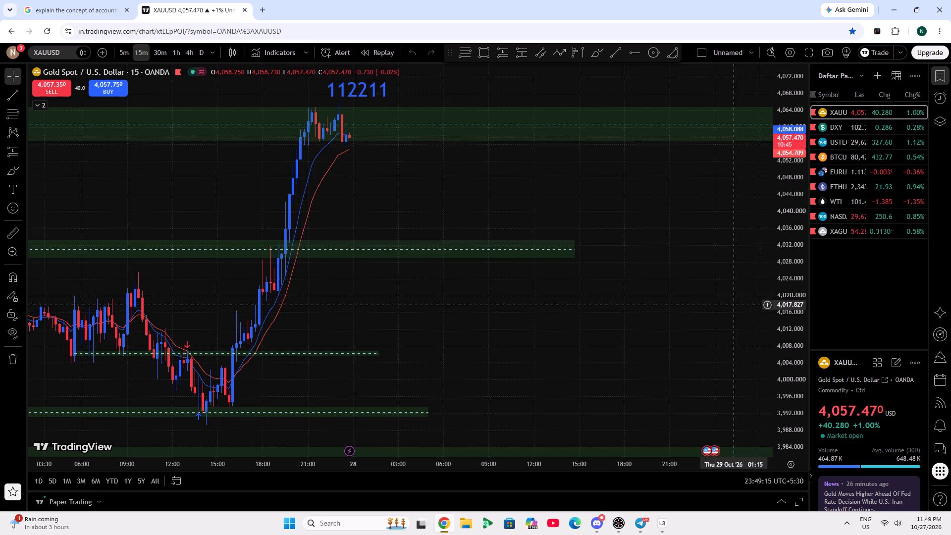
pyautogui.scroll(-5, 627, 280)
pyautogui.scroll(2, 618, 337)
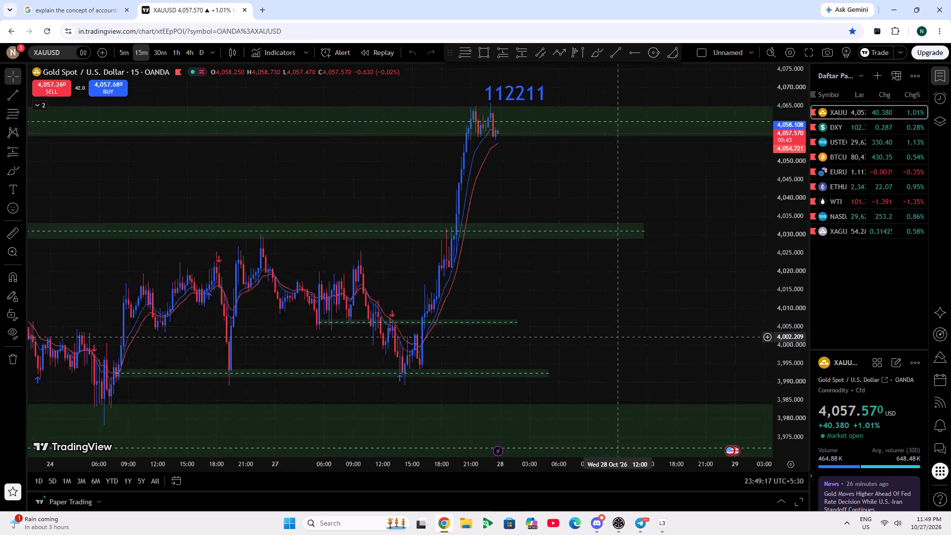
pyautogui.scroll(7, 618, 337)
pyautogui.moveTo(423, 246); pyautogui.dragTo(823, 289)
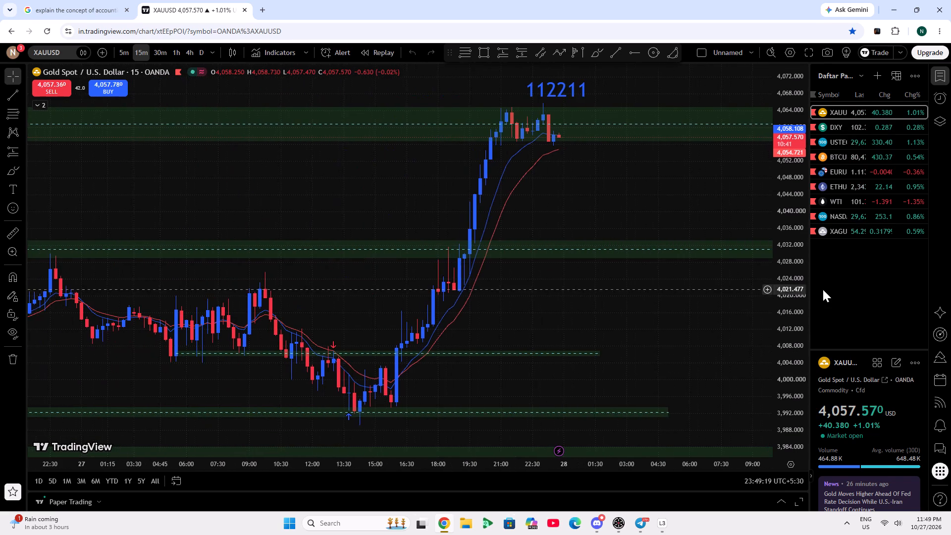
pyautogui.moveTo(823, 289); pyautogui.dragTo(817, 288)
# Set the XAUUSD chart interval to 5 minutes and examine the latest candles around the upper green zone.
pyautogui.click(128, 56)
pyautogui.scroll(-4, 354, 174)
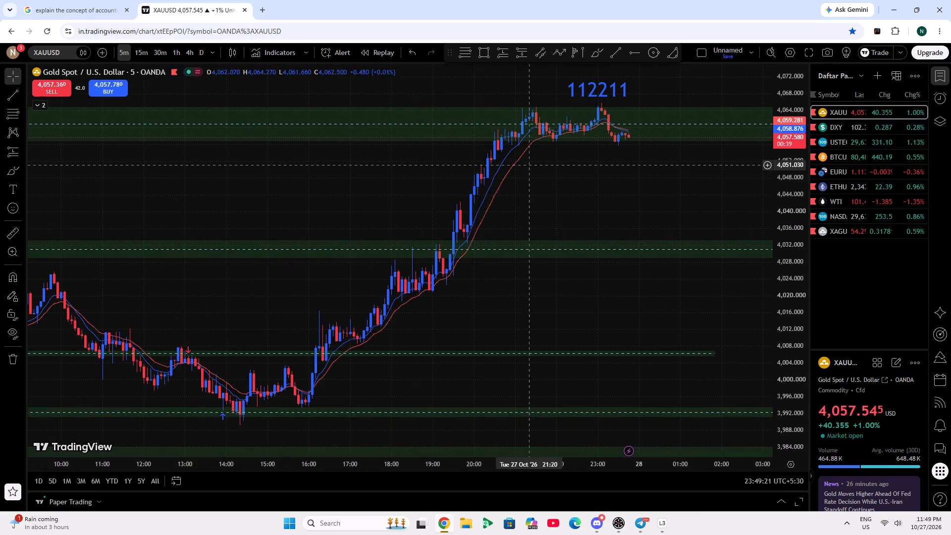
pyautogui.moveTo(556, 167); pyautogui.dragTo(184, 376)
pyautogui.scroll(4, 777, 276)
pyautogui.moveTo(406, 235); pyautogui.dragTo(500, 328)
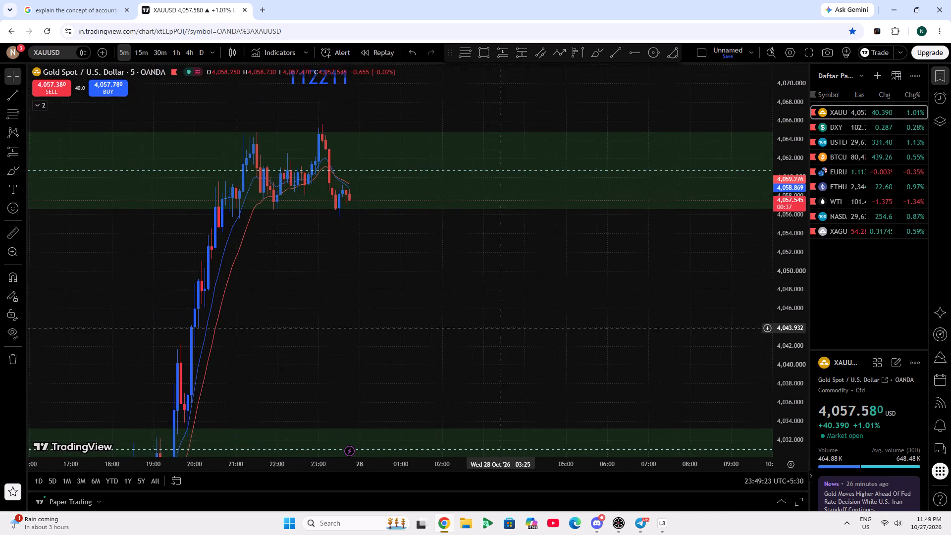
pyautogui.moveTo(500, 328); pyautogui.dragTo(507, 330)
pyautogui.scroll(-5, 368, 0)
pyautogui.scroll(-3, 373, 90)
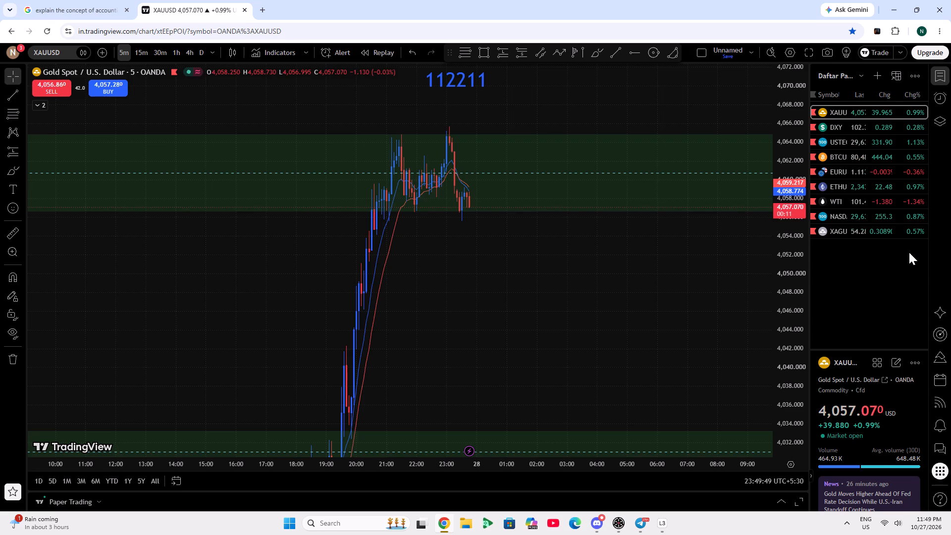
pyautogui.scroll(-4, 950, 0)
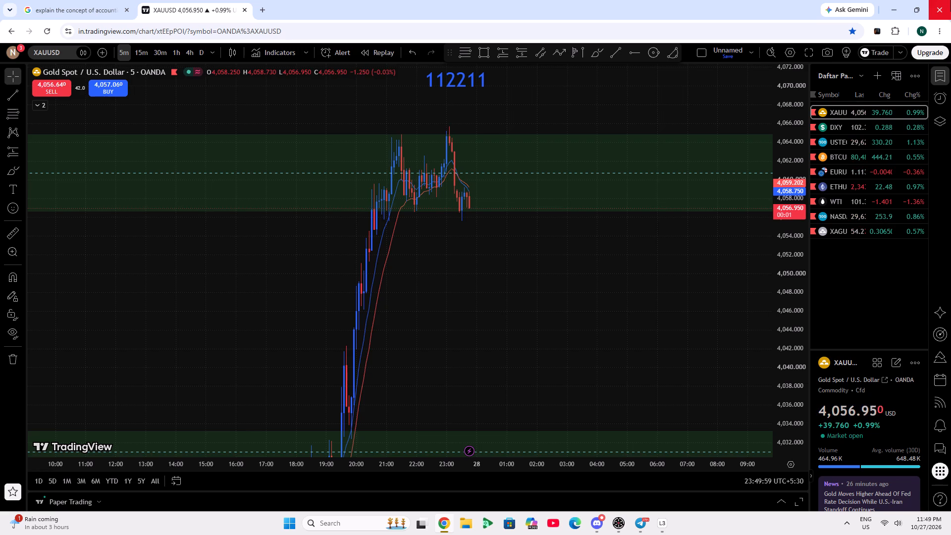
pyautogui.scroll(-7, 950, 0)
pyautogui.scroll(6, 567, 357)
pyautogui.moveTo(448, 335); pyautogui.dragTo(634, 333)
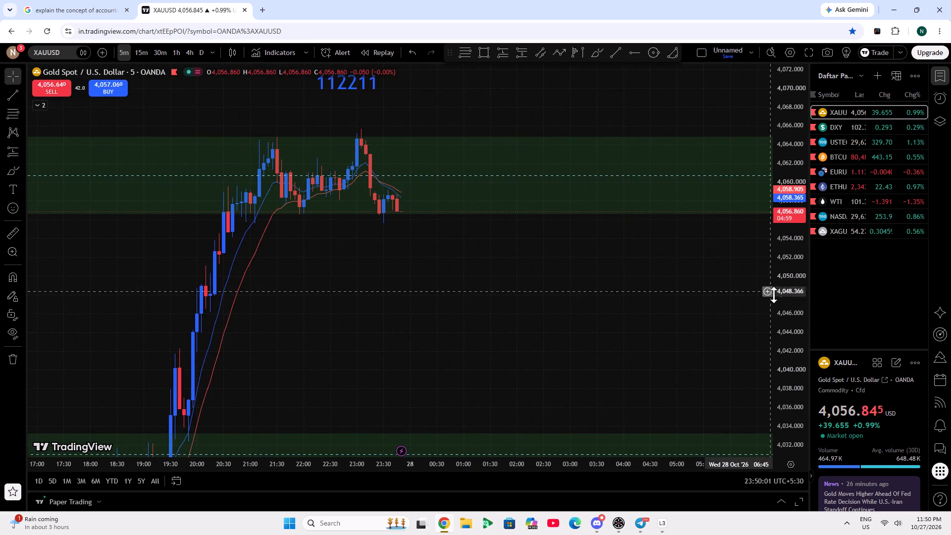
pyautogui.scroll(3, 784, 296)
pyautogui.moveTo(660, 301); pyautogui.dragTo(675, 381)
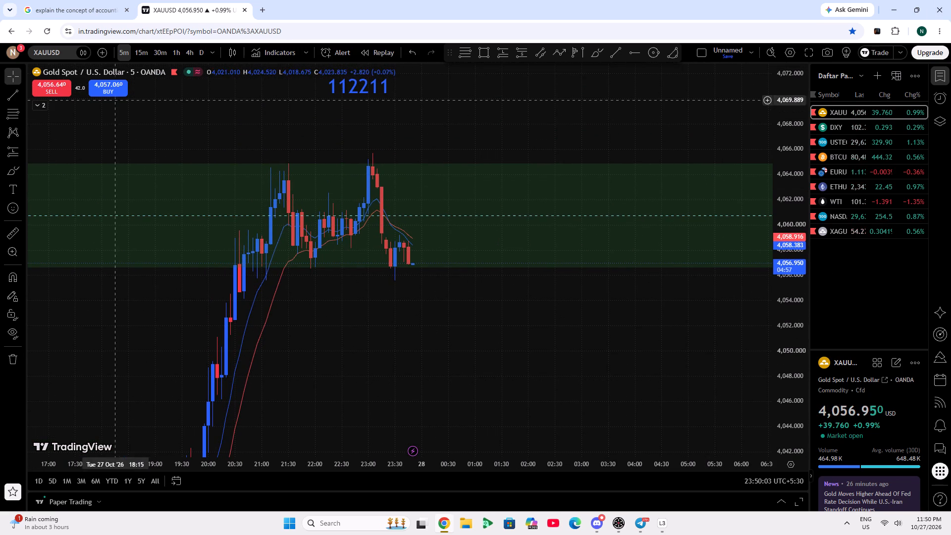
# Set the XAUUSD chart interval to 4 hours, reset the price scale and examine the latest candles and marked zones.
pyautogui.click(179, 53)
pyautogui.click(186, 54)
pyautogui.moveTo(466, 77); pyautogui.dragTo(465, 86)
pyautogui.click(654, 138)
pyautogui.doubleClick(801, 220)
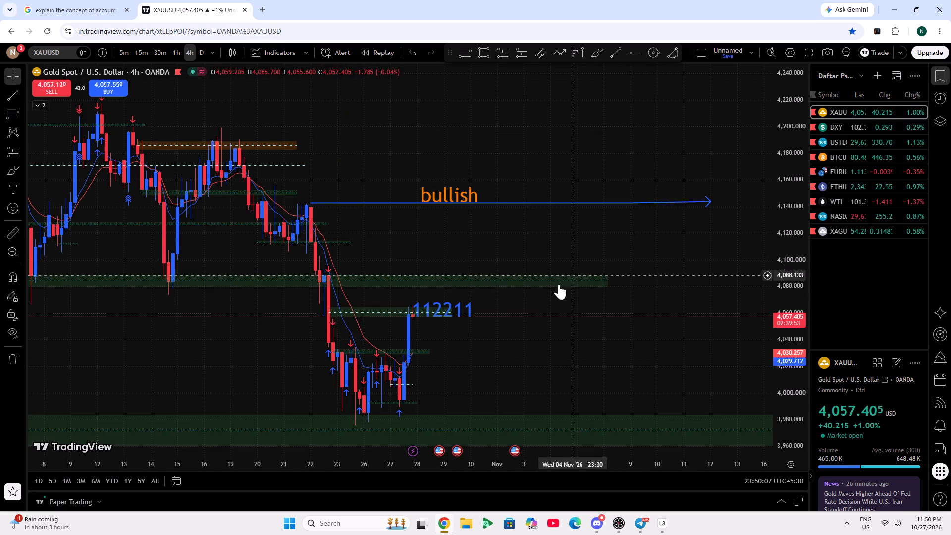
pyautogui.moveTo(497, 356); pyautogui.dragTo(566, 376)
pyautogui.scroll(6, 566, 377)
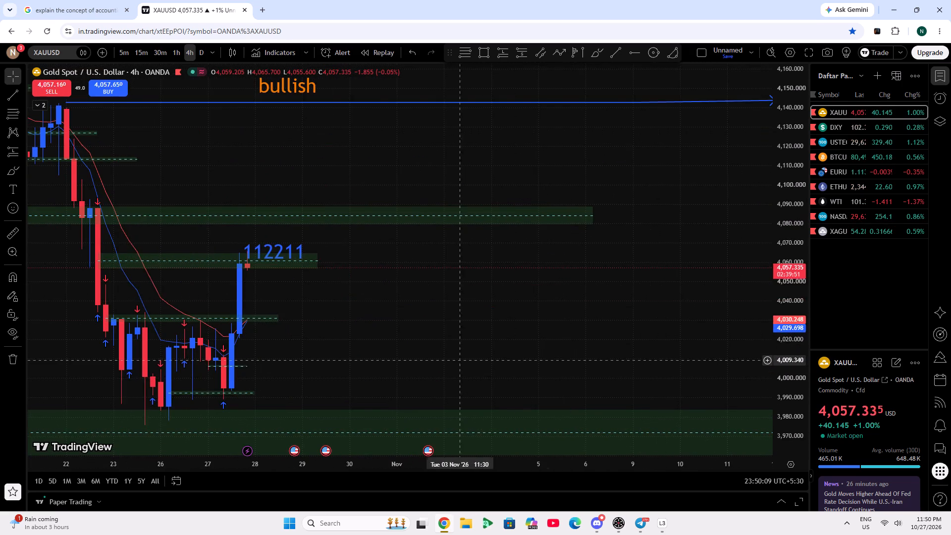
pyautogui.moveTo(462, 360); pyautogui.dragTo(518, 361)
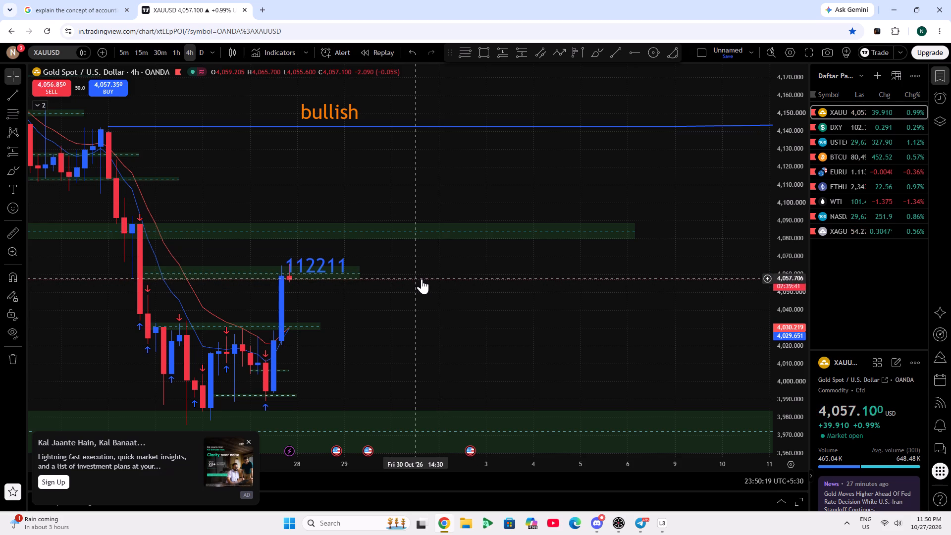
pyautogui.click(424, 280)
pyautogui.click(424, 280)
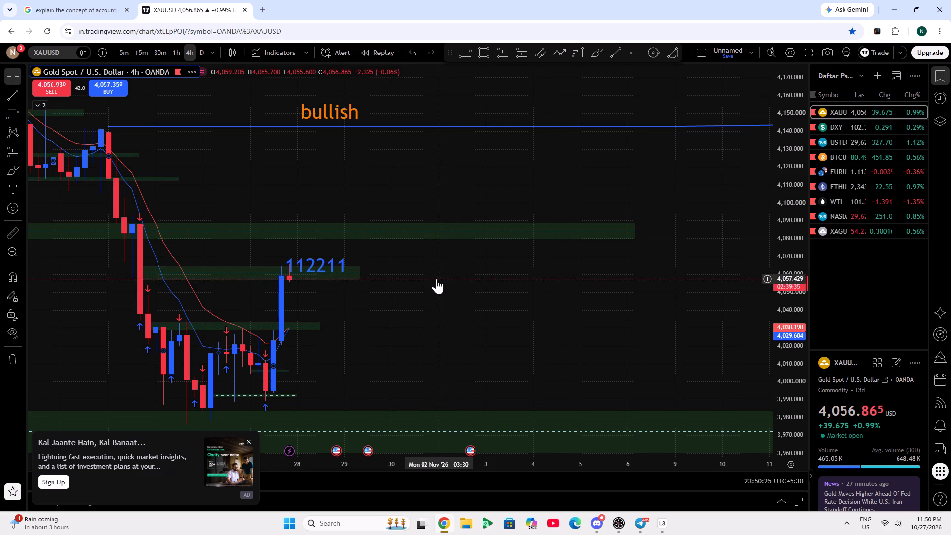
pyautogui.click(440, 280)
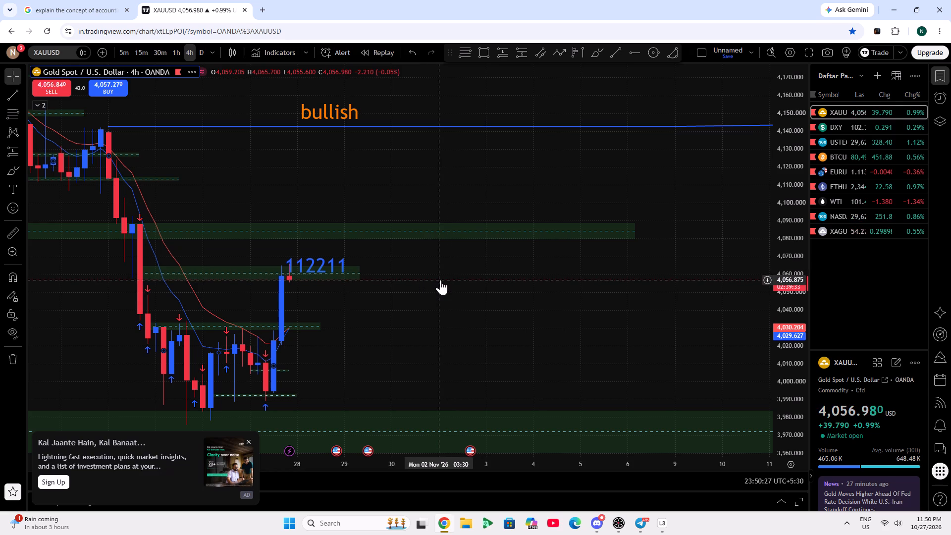
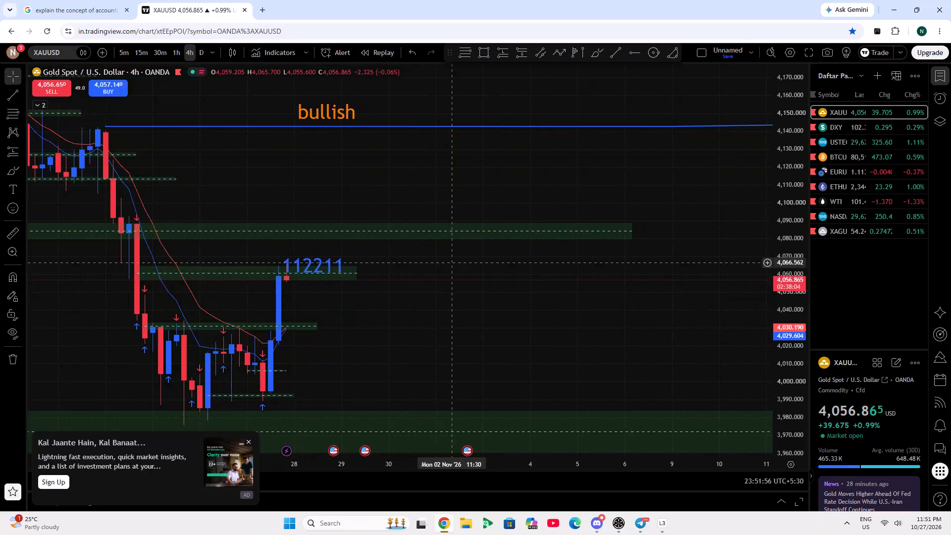
# Draw a narrow descending parallel channel on the 4-hour chart from the swing high near 4,199.7 down to about 4,029, with the second line above.
pyautogui.scroll(-5, 502, 290)
pyautogui.moveTo(612, 243); pyautogui.dragTo(504, 230)
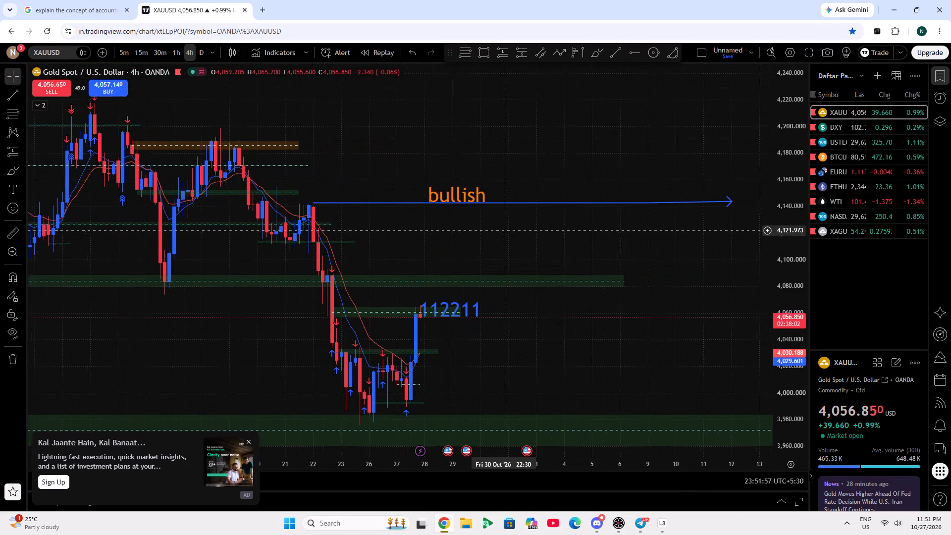
pyautogui.moveTo(504, 230); pyautogui.dragTo(502, 231)
pyautogui.click(541, 55)
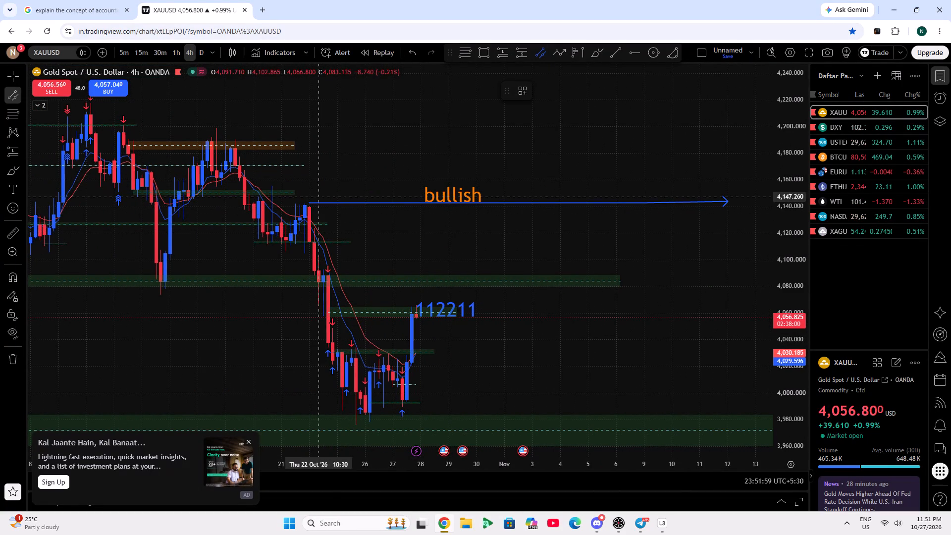
pyautogui.click(217, 127)
pyautogui.click(456, 354)
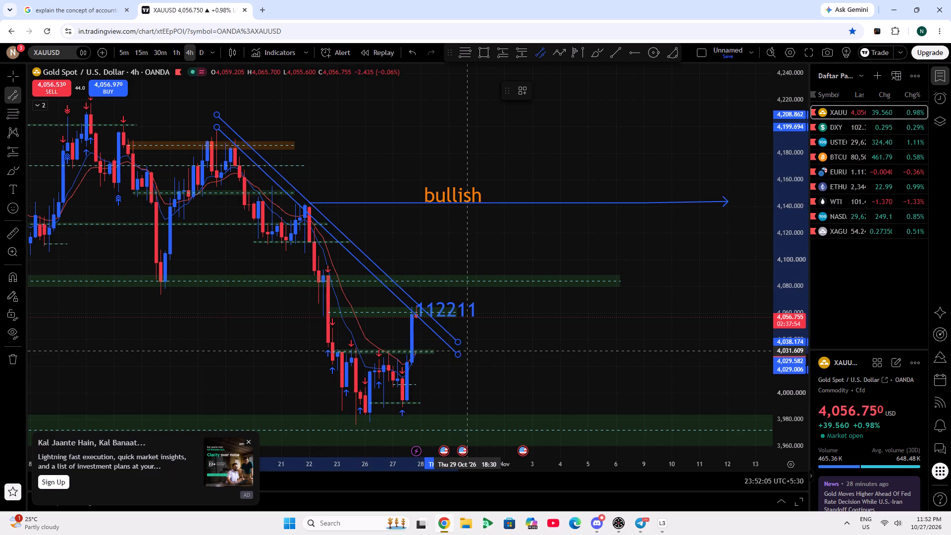
pyautogui.click(468, 351)
pyautogui.click(516, 333)
# Examine the latest 4-hour candles and the recent lows against the descending channel and the marked zones.
pyautogui.moveTo(524, 336); pyautogui.dragTo(679, 302)
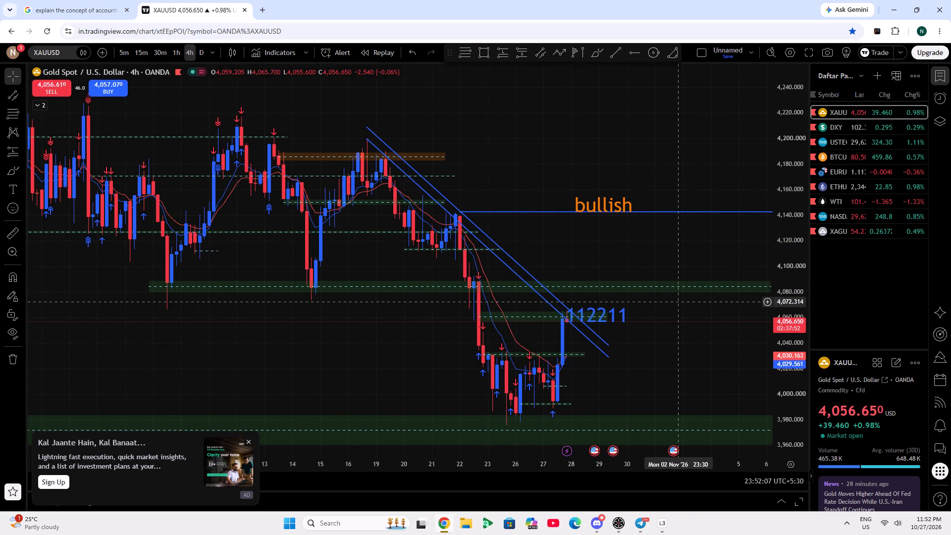
pyautogui.moveTo(499, 108); pyautogui.dragTo(683, 157)
pyautogui.scroll(7, 552, 232)
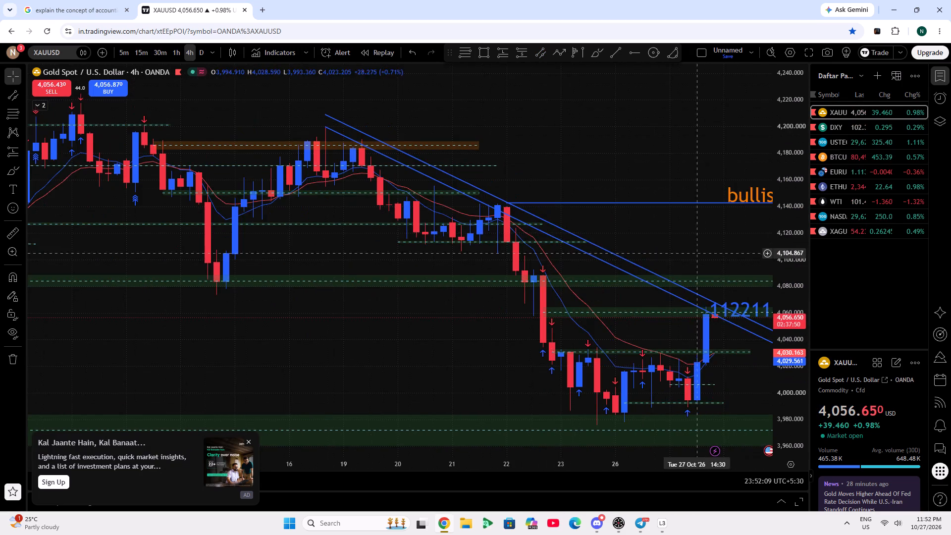
pyautogui.moveTo(682, 243); pyautogui.dragTo(340, 162)
pyautogui.moveTo(801, 383); pyautogui.dragTo(785, 312)
pyautogui.moveTo(647, 369); pyautogui.dragTo(709, 195)
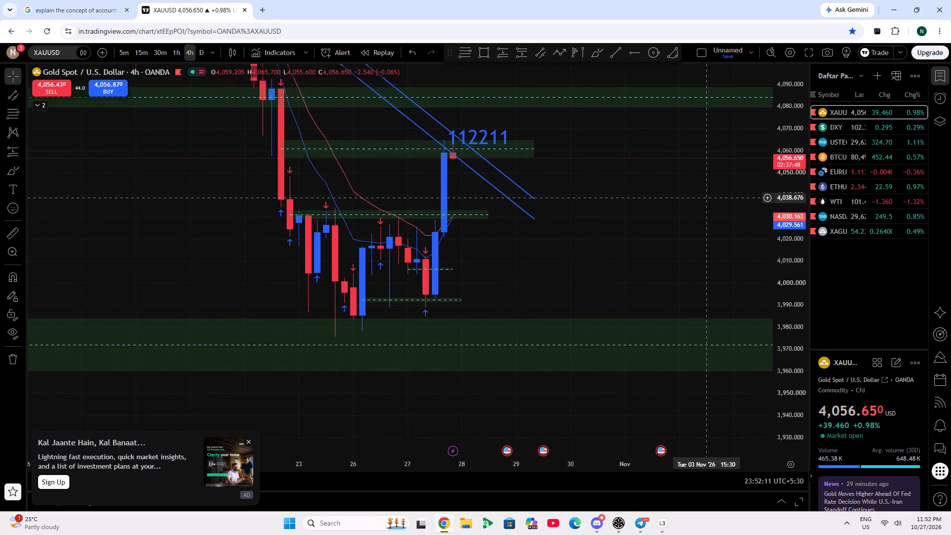
pyautogui.moveTo(709, 195); pyautogui.dragTo(711, 192)
# Close the sign-up advertisement covering the chart.
pyautogui.click(249, 442)
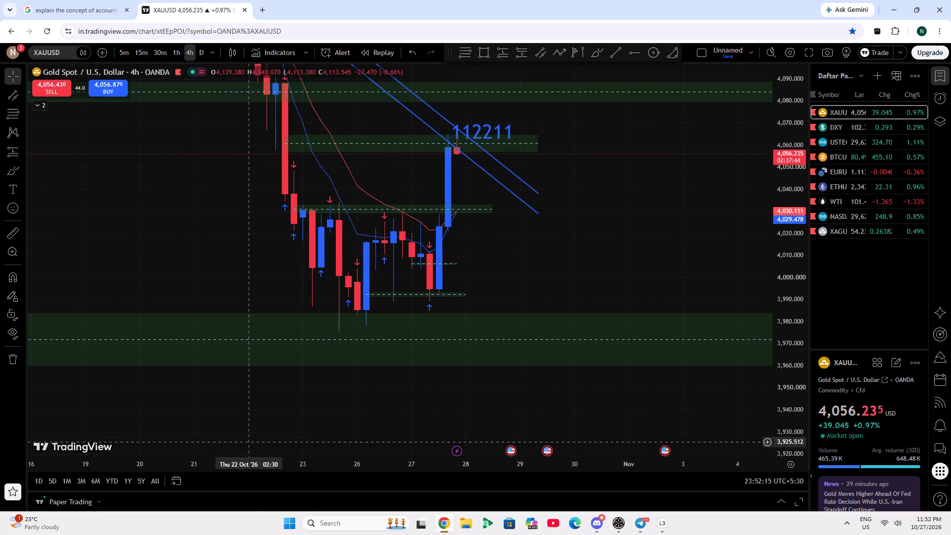
# Draw a narrow ascending parallel channel from the 26 October low near 3,977.8 along the rising lows, with the second line below.
pyautogui.moveTo(546, 239); pyautogui.dragTo(539, 286)
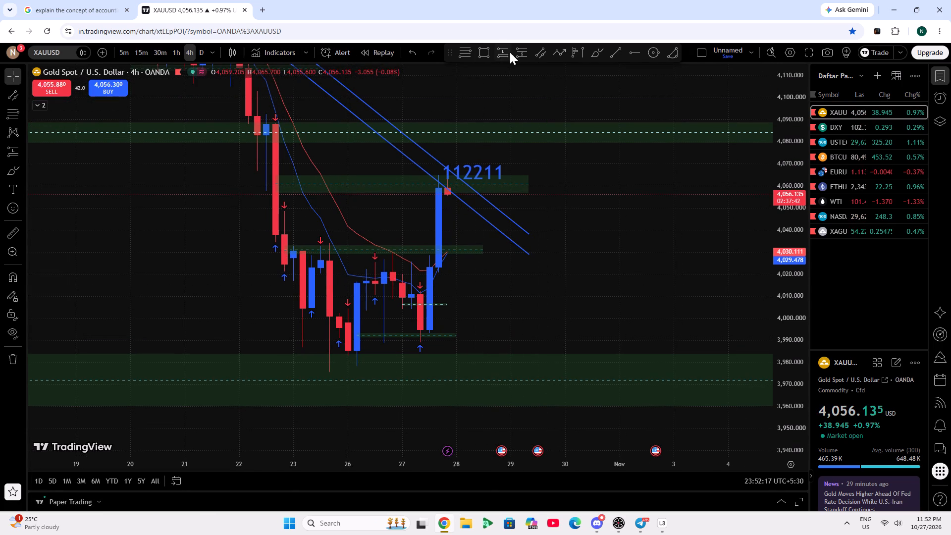
pyautogui.click(541, 54)
pyautogui.click(357, 367)
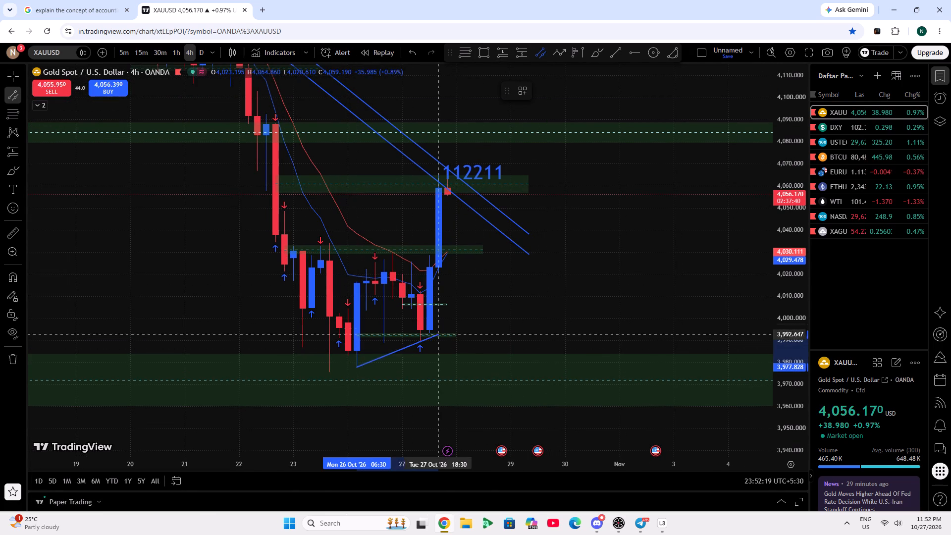
pyautogui.click(544, 241)
pyautogui.click(552, 251)
pyautogui.click(563, 273)
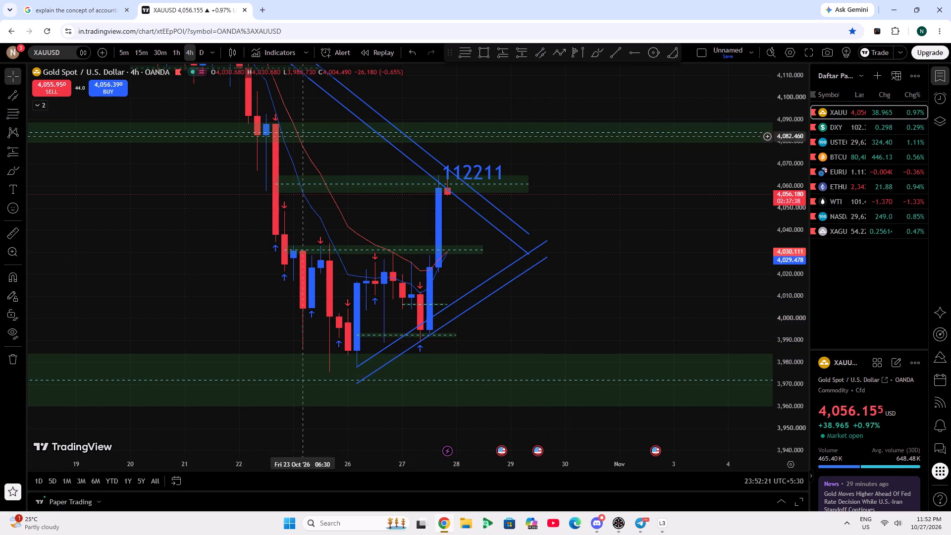
# Set the XAUUSD chart interval to 15 minutes and examine the price action between the descending and ascending channels.
pyautogui.click(146, 50)
pyautogui.scroll(-20, 297, 187)
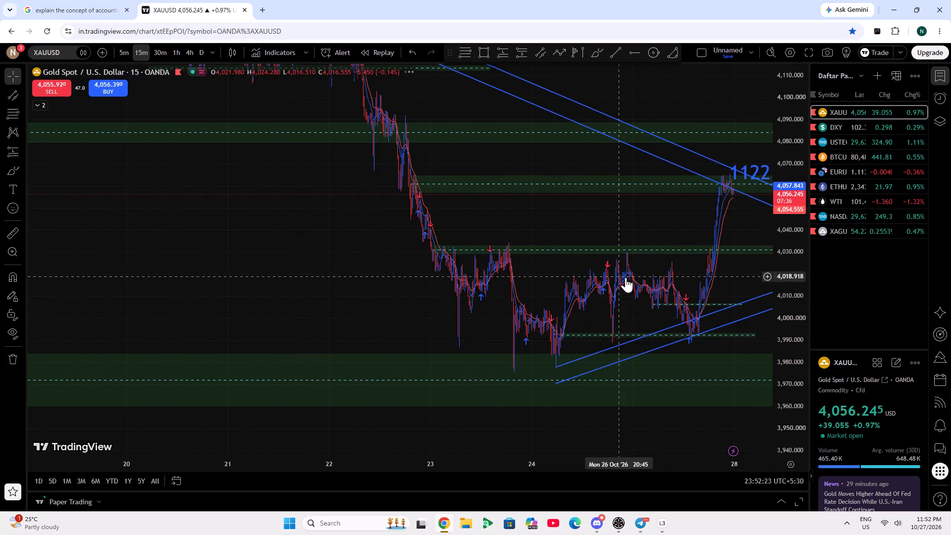
pyautogui.scroll(-6, 781, 323)
pyautogui.scroll(7, 708, 345)
pyautogui.scroll(-4, 703, 371)
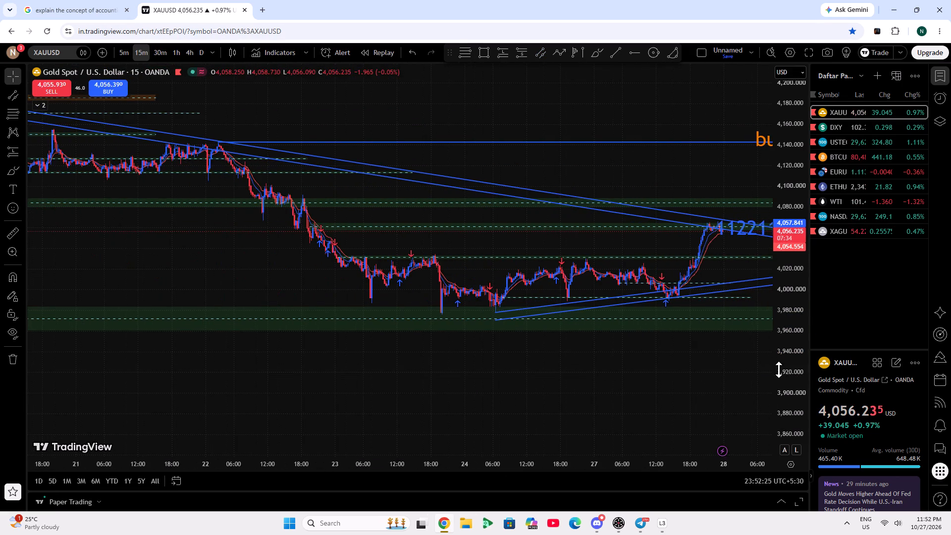
pyautogui.scroll(9, 780, 371)
pyautogui.moveTo(657, 273); pyautogui.dragTo(623, 272)
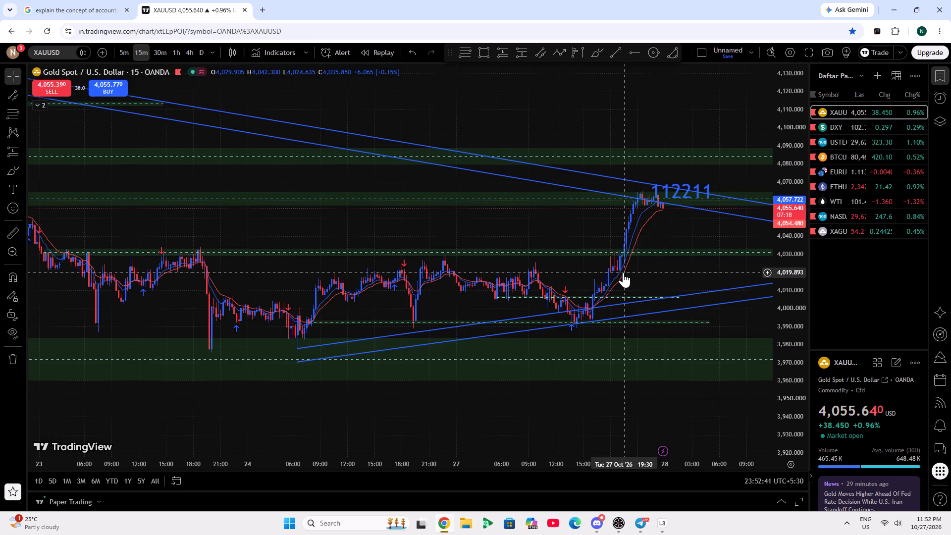
# Examine the descending channel from its starting high to the latest 15-minute candles around the upper green zone.
pyautogui.scroll(-5, 440, 534)
pyautogui.scroll(-8, 300, 97)
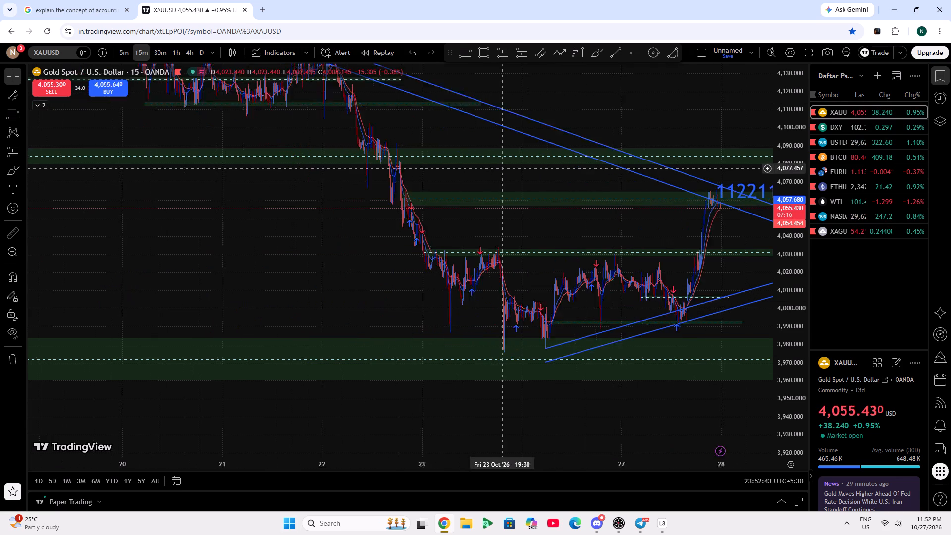
pyautogui.scroll(-2, 502, 168)
pyautogui.moveTo(518, 128); pyautogui.dragTo(552, 316)
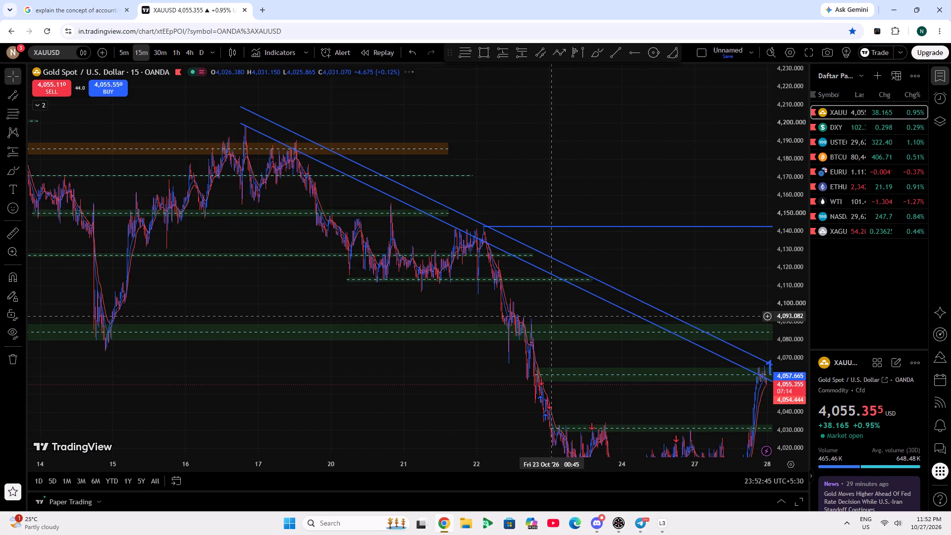
pyautogui.scroll(6, 552, 316)
pyautogui.moveTo(634, 189); pyautogui.dragTo(511, 85)
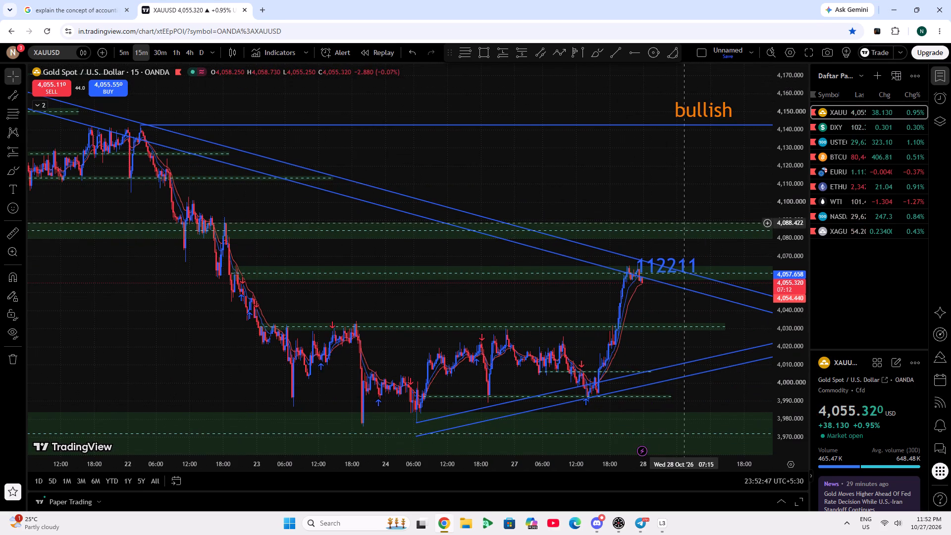
pyautogui.scroll(5, 772, 351)
pyautogui.moveTo(656, 309); pyautogui.dragTo(587, 243)
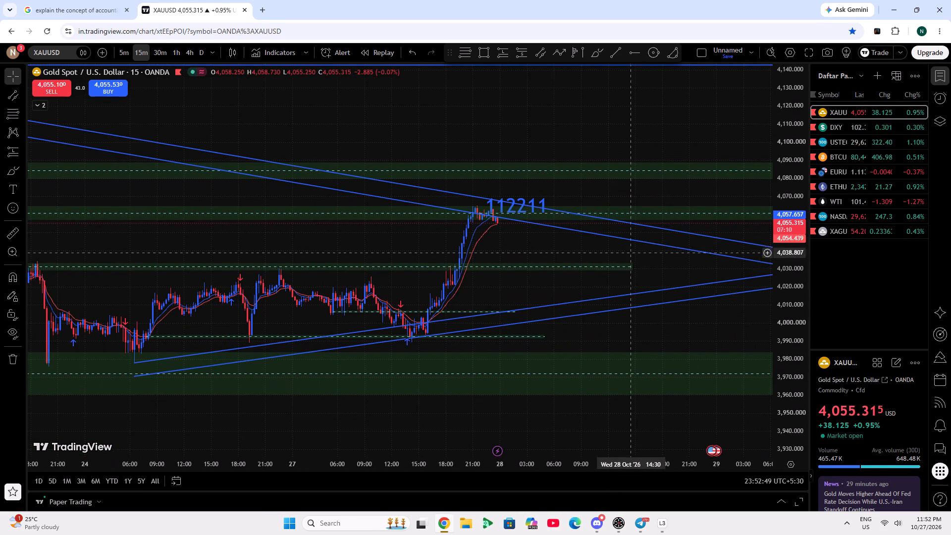
pyautogui.scroll(7, 788, 343)
pyautogui.scroll(5, 602, 352)
pyautogui.moveTo(617, 293); pyautogui.dragTo(641, 325)
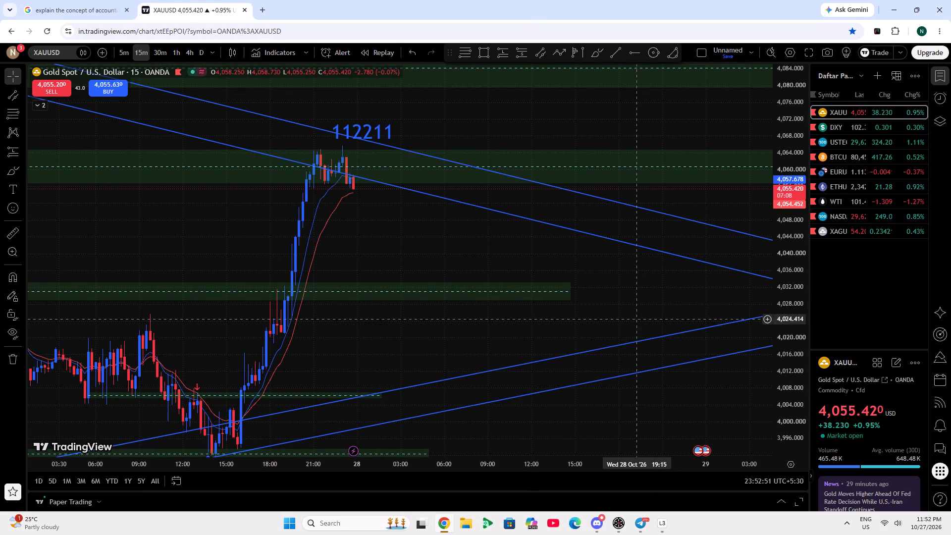
# Start placing a position forecast near the latest candles on the 15-minute chart.
pyautogui.click(505, 54)
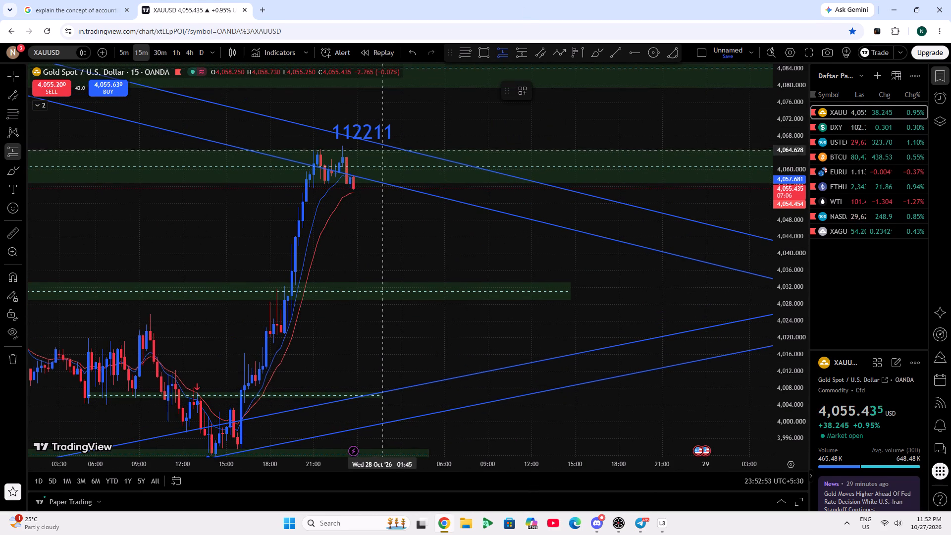
# Place a short position at the latest 15-minute candles with entry about 4,056.96, stop about 4,062.86 and target about 4,041.65.
pyautogui.click(524, 52)
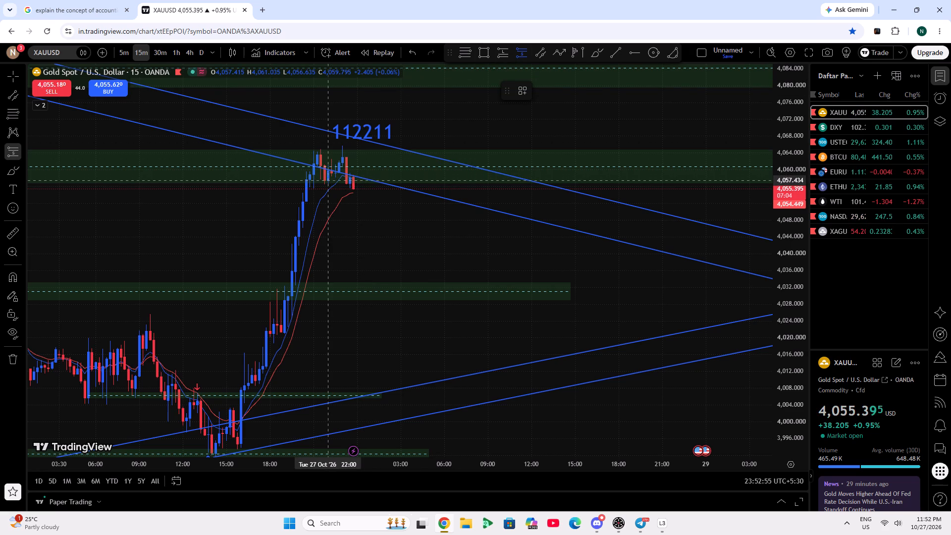
pyautogui.click(329, 180)
pyautogui.moveTo(329, 118); pyautogui.dragTo(323, 146)
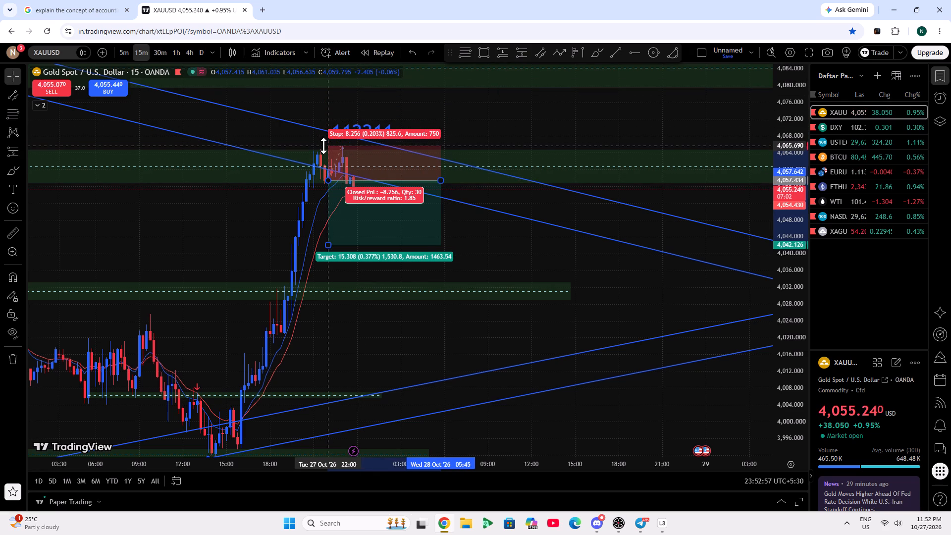
pyautogui.moveTo(323, 146); pyautogui.dragTo(329, 156)
pyautogui.moveTo(419, 179); pyautogui.dragTo(434, 179)
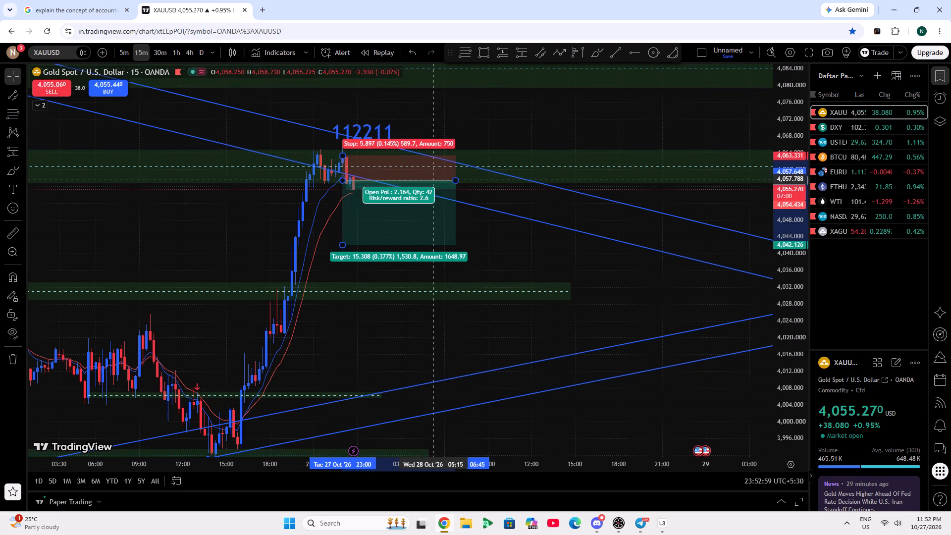
pyautogui.moveTo(434, 179); pyautogui.dragTo(441, 181)
pyautogui.click(477, 197)
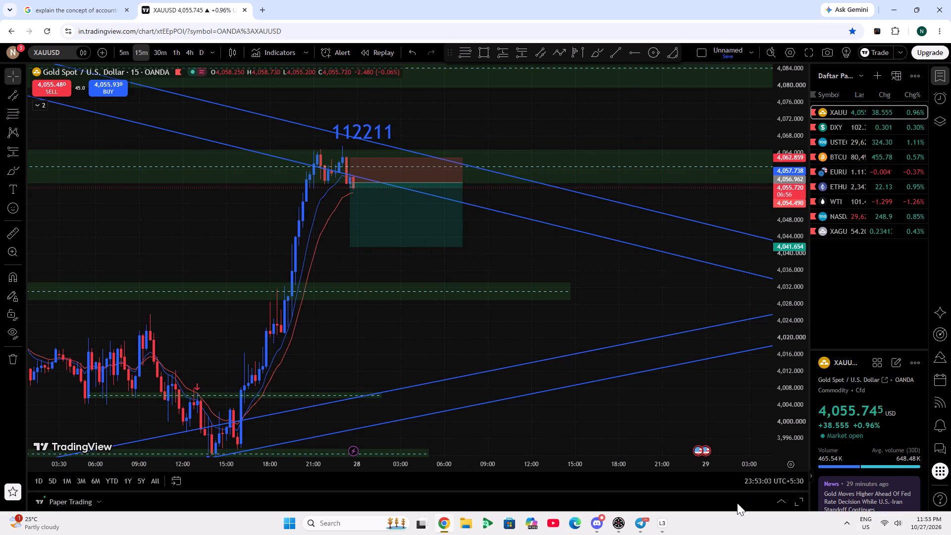
# Toggle the computer's VPN connection in the system quick settings and return to the chart.
pyautogui.click(904, 523)
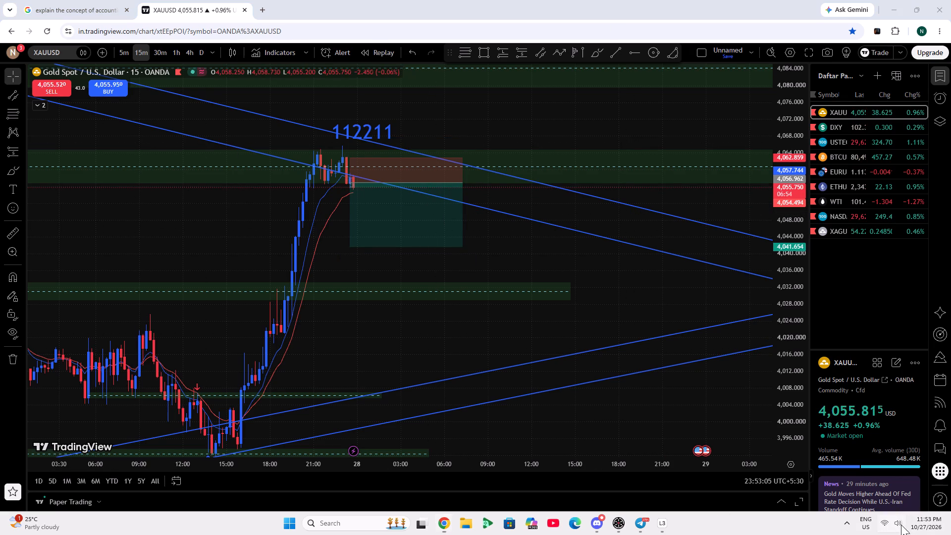
pyautogui.click(884, 521)
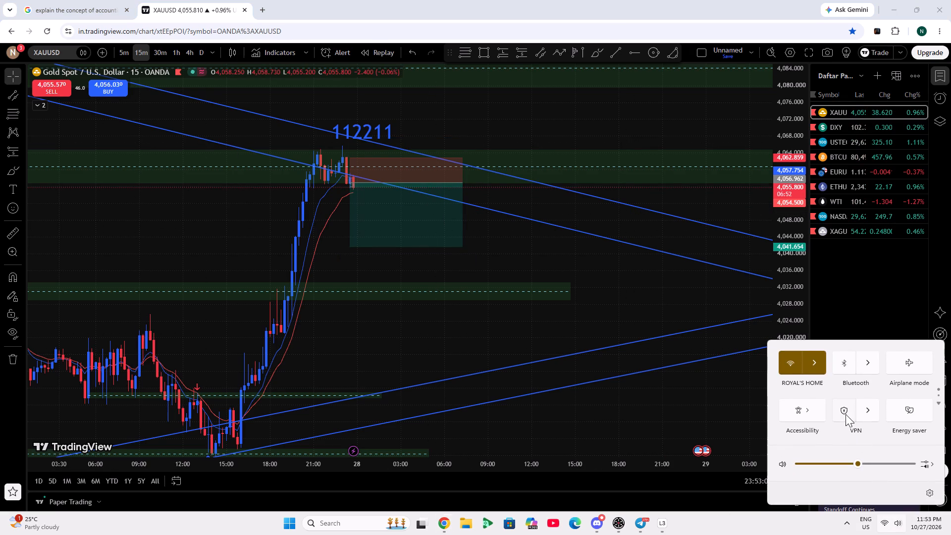
pyautogui.click(845, 414)
pyautogui.click(820, 459)
pyautogui.click(682, 313)
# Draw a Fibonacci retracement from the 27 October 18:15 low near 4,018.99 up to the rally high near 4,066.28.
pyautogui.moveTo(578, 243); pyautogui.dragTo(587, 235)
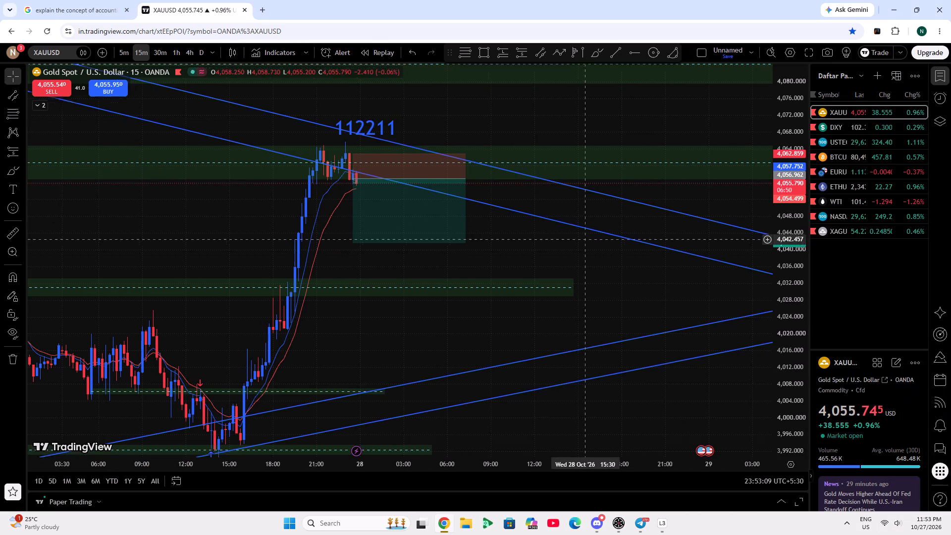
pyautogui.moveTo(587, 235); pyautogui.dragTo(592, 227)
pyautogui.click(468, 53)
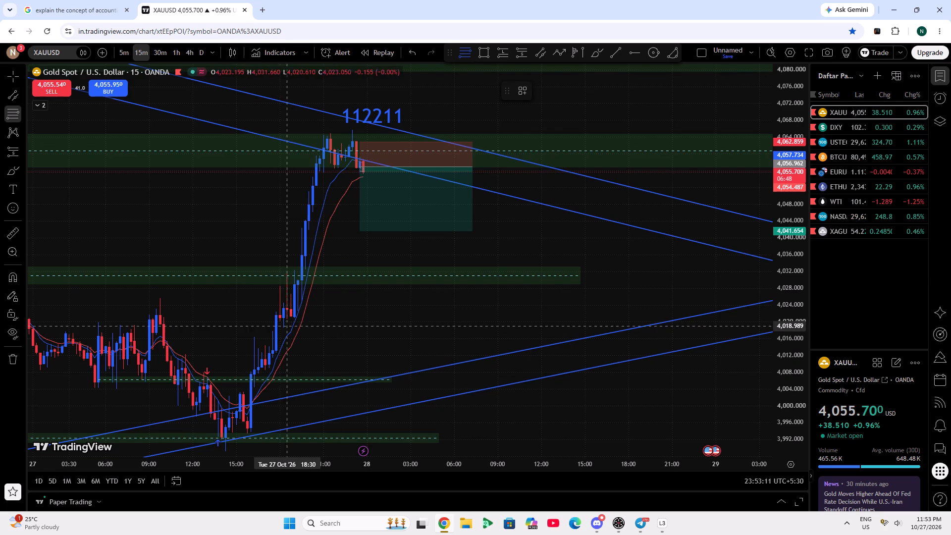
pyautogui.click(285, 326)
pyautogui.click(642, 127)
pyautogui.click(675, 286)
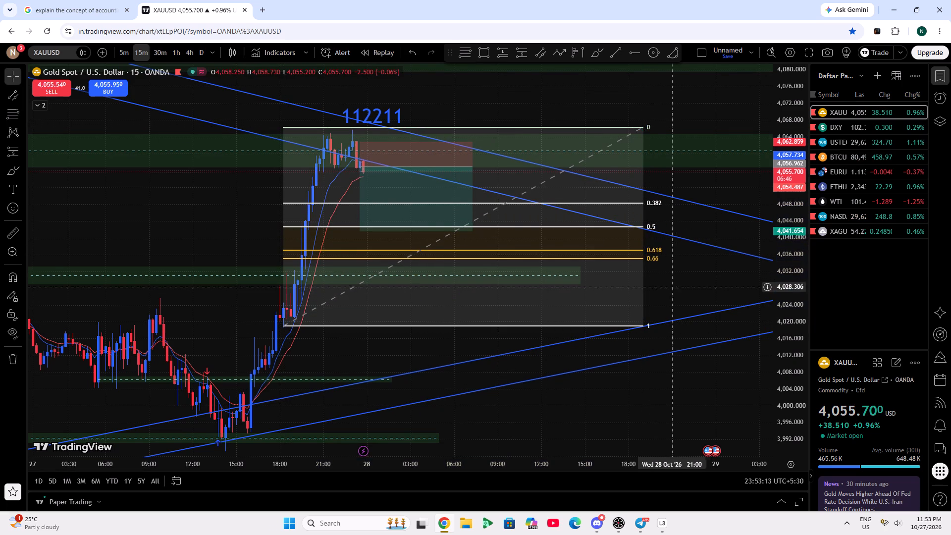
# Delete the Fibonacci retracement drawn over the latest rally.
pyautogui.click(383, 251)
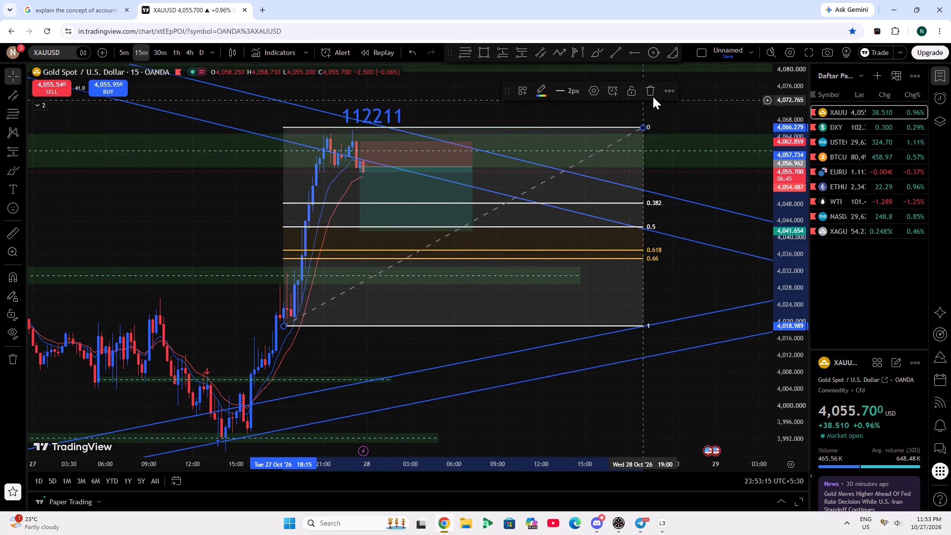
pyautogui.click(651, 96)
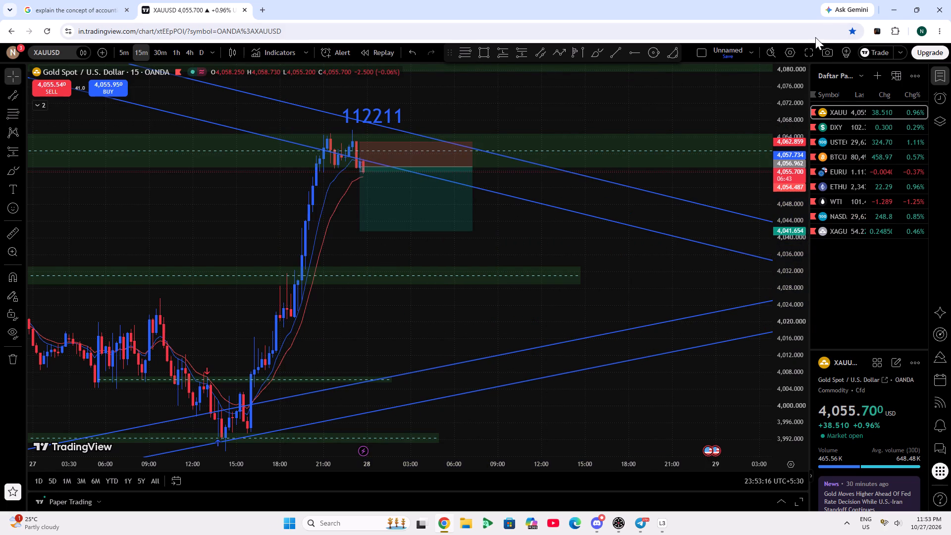
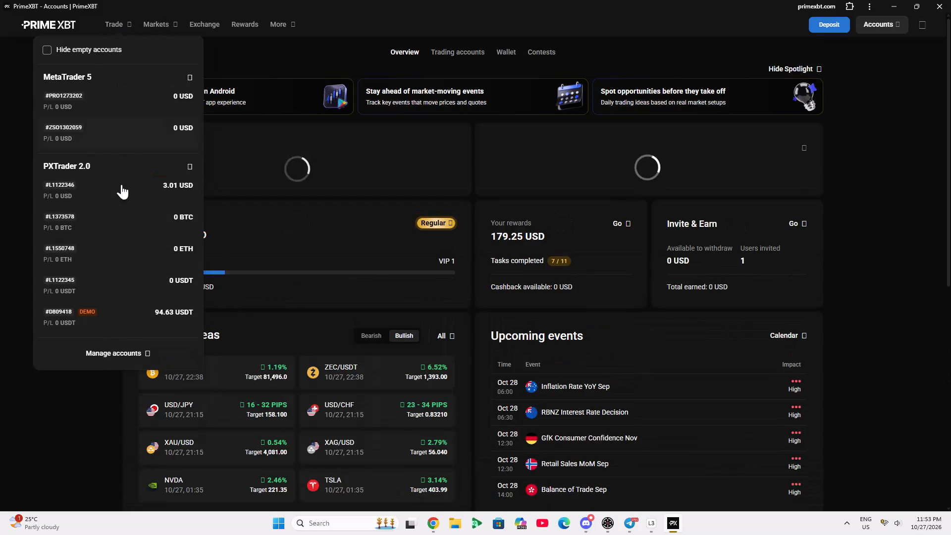
# Open the PXTrader 2.0 trading account that holds 3.01 USD.
pyautogui.click(118, 195)
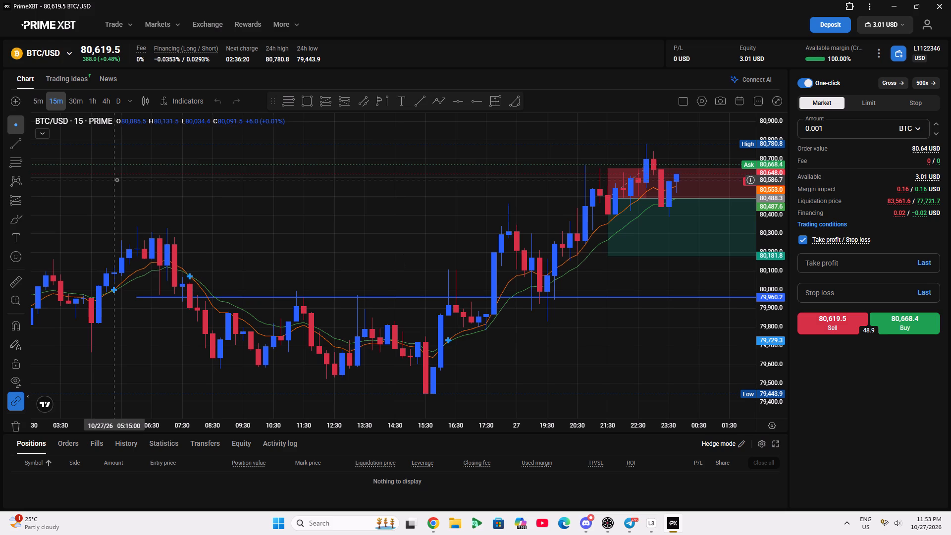
# Examine the BTC/USD candles around the short position forecast and set the chart interval to 1 hour.
pyautogui.scroll(-3, 447, 240)
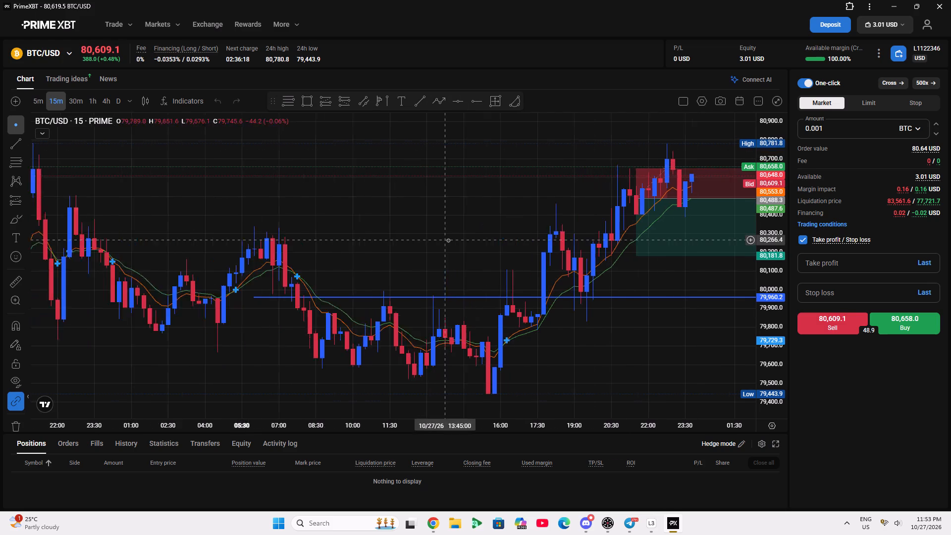
pyautogui.moveTo(488, 228); pyautogui.dragTo(207, 244)
pyautogui.click(70, 97)
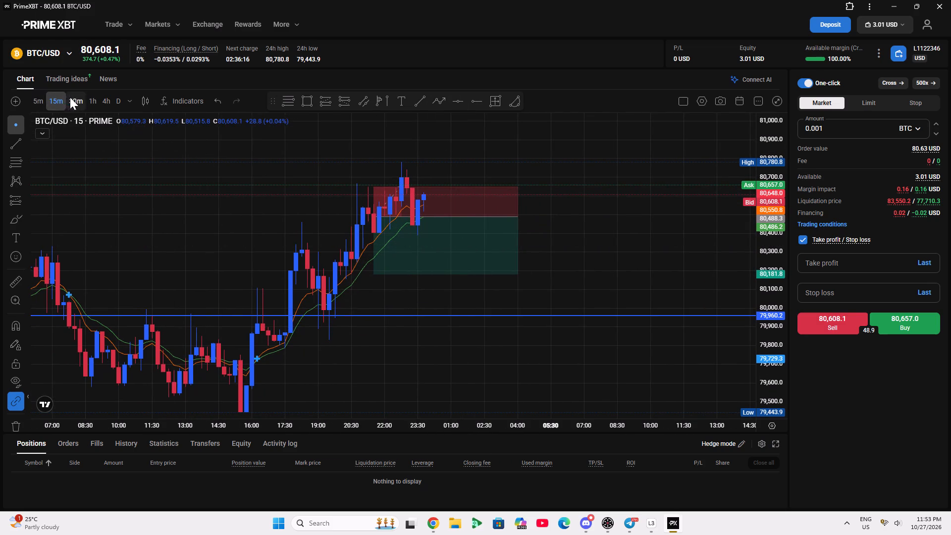
pyautogui.click(93, 107)
# Switch to the Chrome window with the XAUUSD chart in TradingView.
pyautogui.click(432, 526)
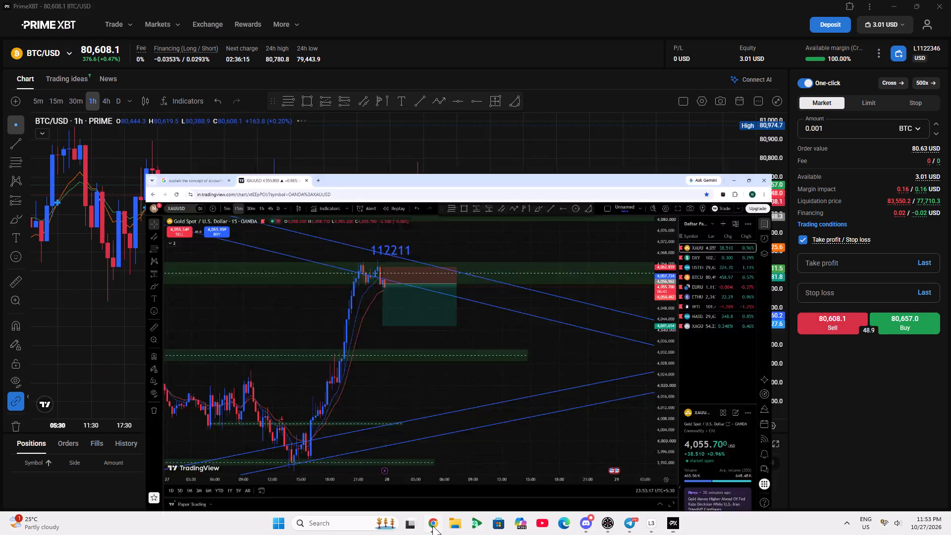
# Switch from the TradingView window to PrimeXBT and set the BTC/USD chart interval to 15 minutes.
pyautogui.click(432, 526)
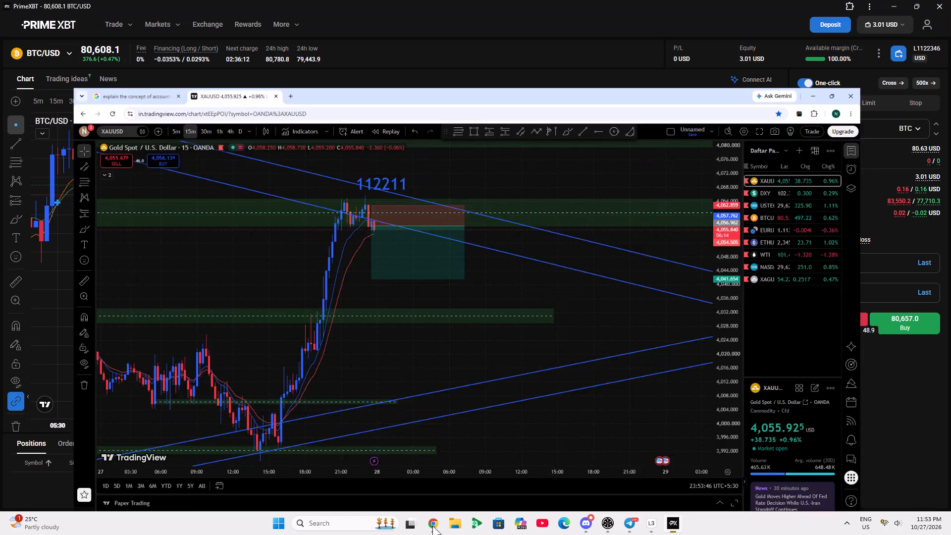
pyautogui.click(48, 96)
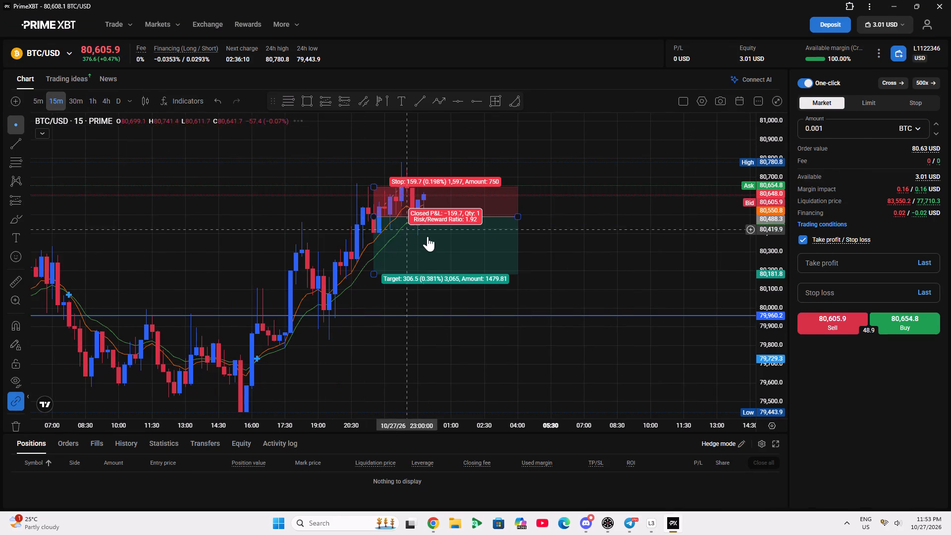
# Delete the short position drawing over the latest candles on the BTC/USD chart.
pyautogui.click(457, 214)
pyautogui.click(566, 127)
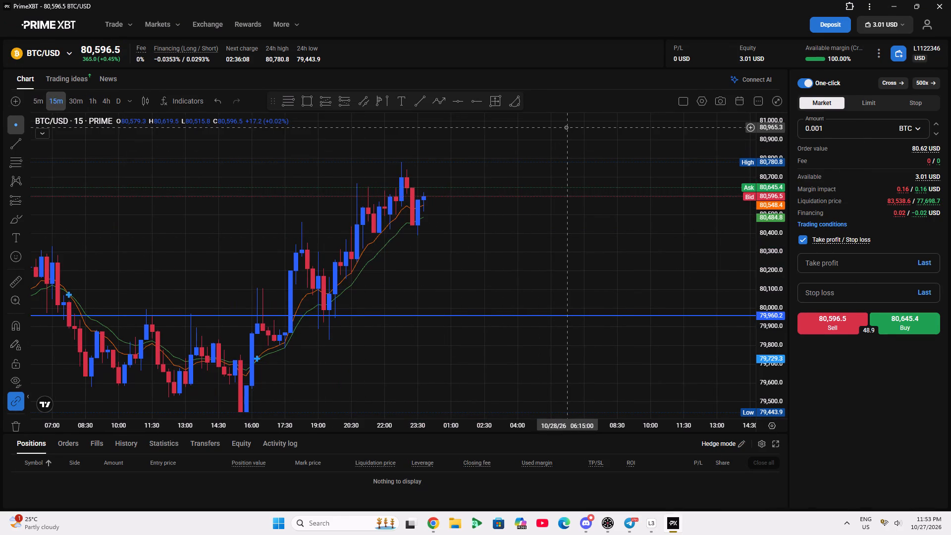
# Open the XAU/USD chart from the favourite CFDs and Forex symbols.
pyautogui.click(63, 51)
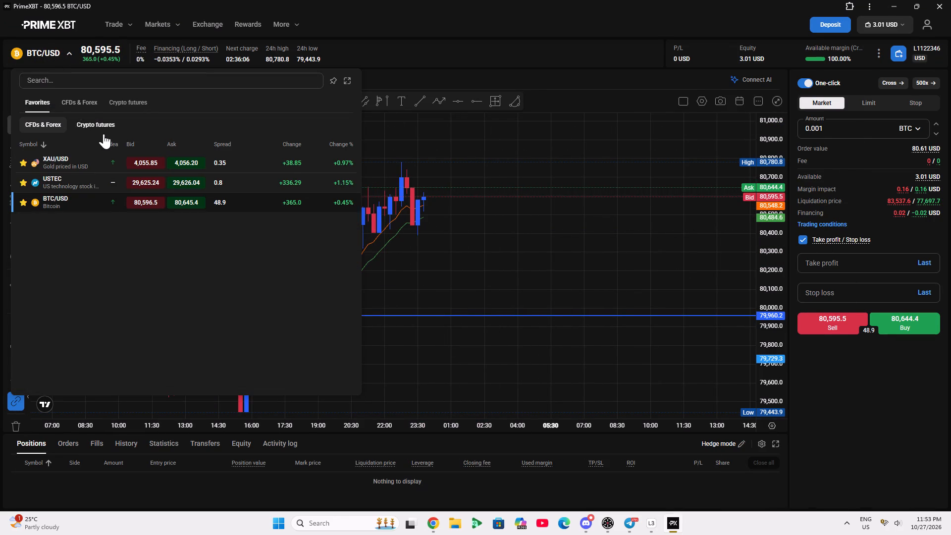
pyautogui.moveTo(93, 163); pyautogui.dragTo(95, 158)
pyautogui.click(489, 255)
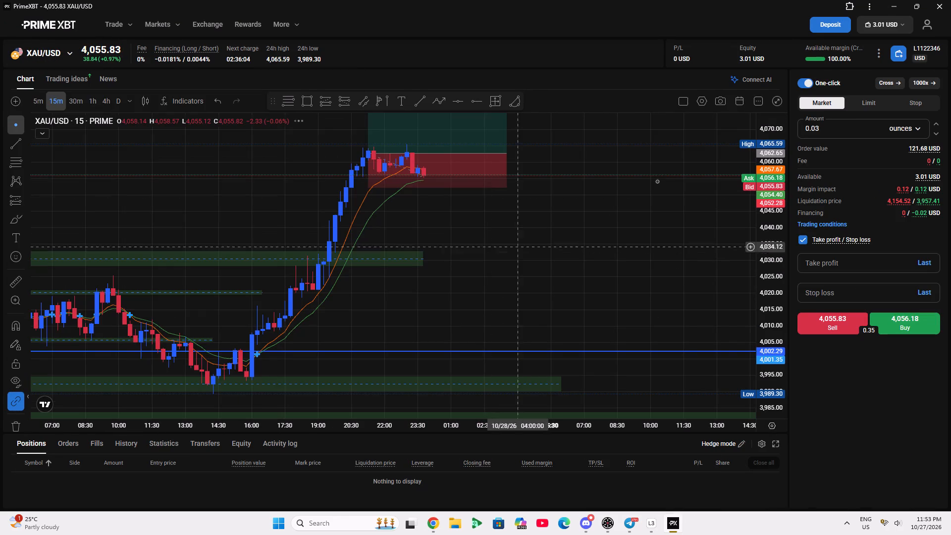
# Set the order amount to 0.02 ounces and sell XAU/USD at market.
pyautogui.click(849, 130)
pyautogui.press('BackSpace')
pyautogui.press('2')
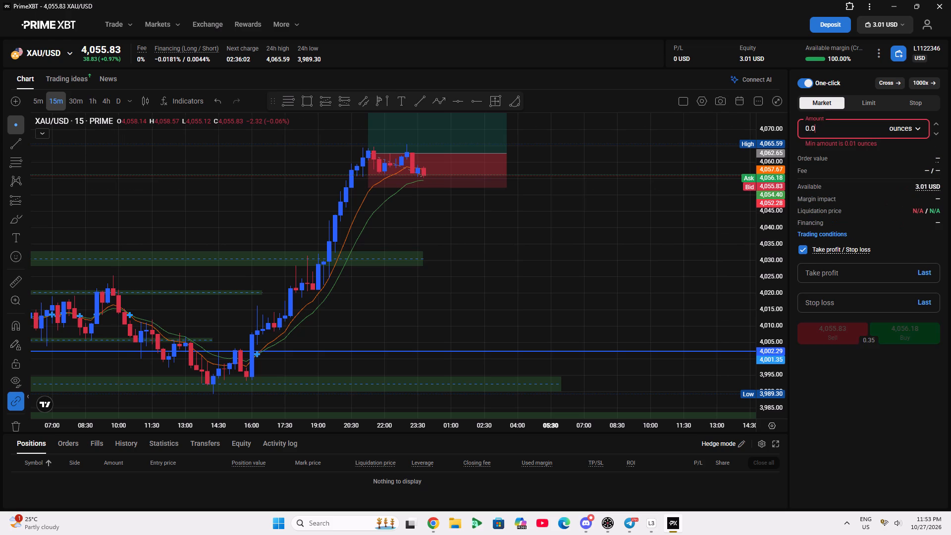
pyautogui.click(834, 322)
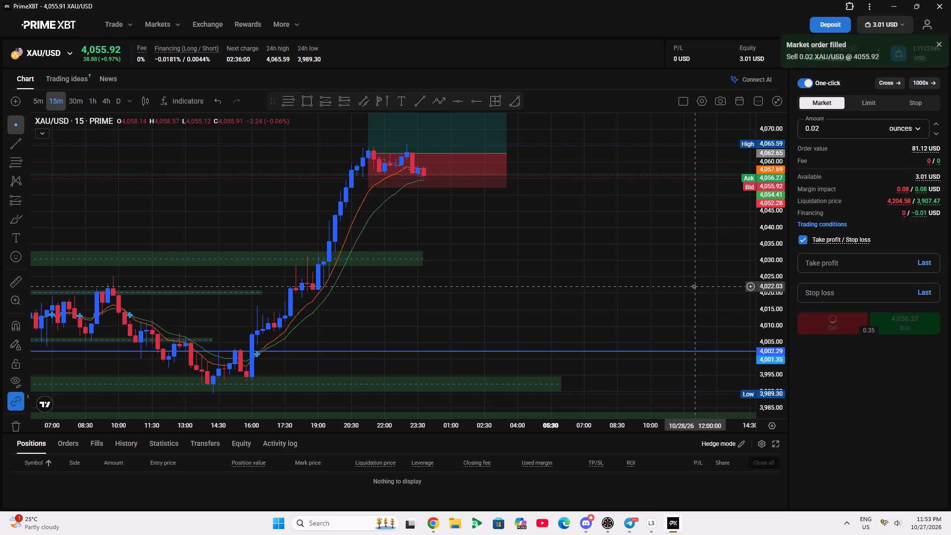
# Delete the old long position drawing around the latest XAU/USD candles.
pyautogui.moveTo(688, 284); pyautogui.dragTo(635, 393)
pyautogui.click(448, 250)
pyautogui.click(570, 119)
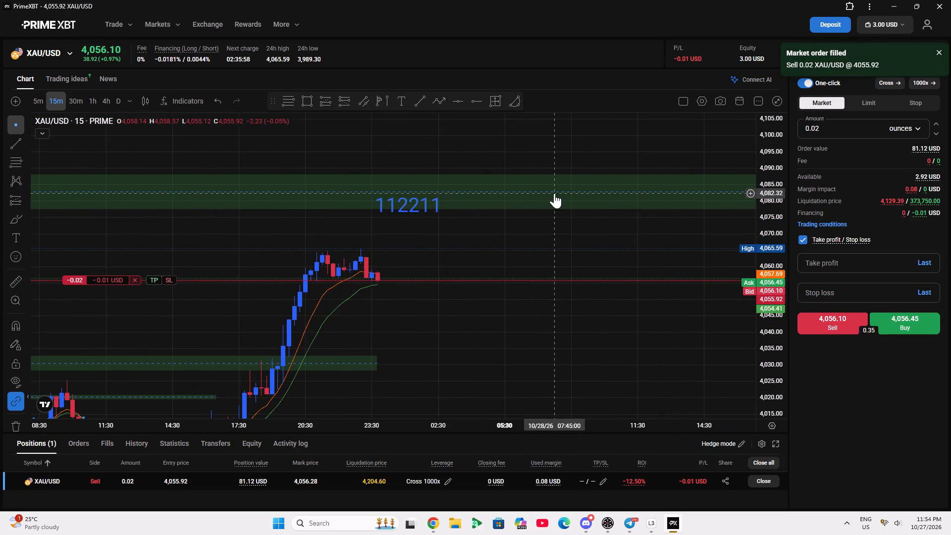
# Draw a rectangle zone from about 4,064.5 down to 4,060, running from 22 October 20:00 past the latest candles.
pyautogui.scroll(-4, 558, 212)
pyautogui.moveTo(574, 232); pyautogui.dragTo(524, 203)
pyautogui.scroll(-7, 519, 238)
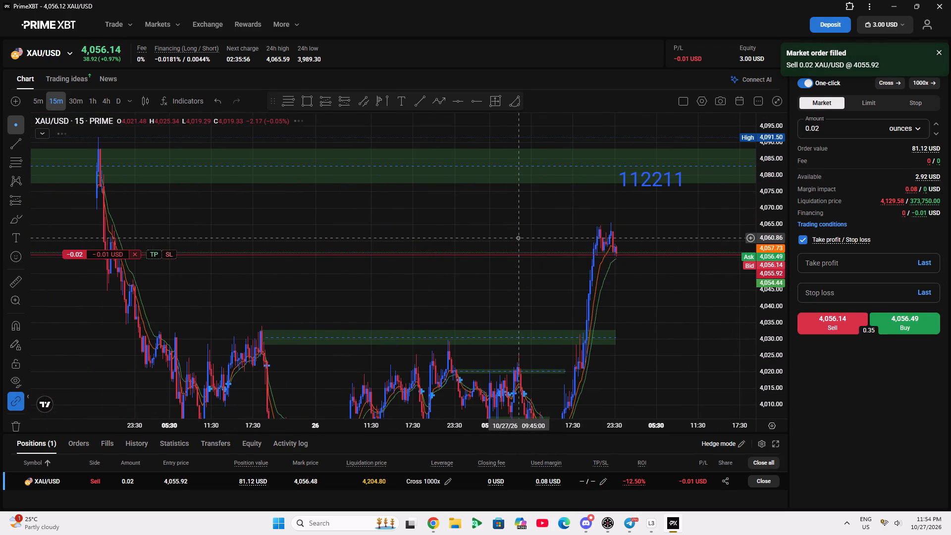
pyautogui.click(305, 101)
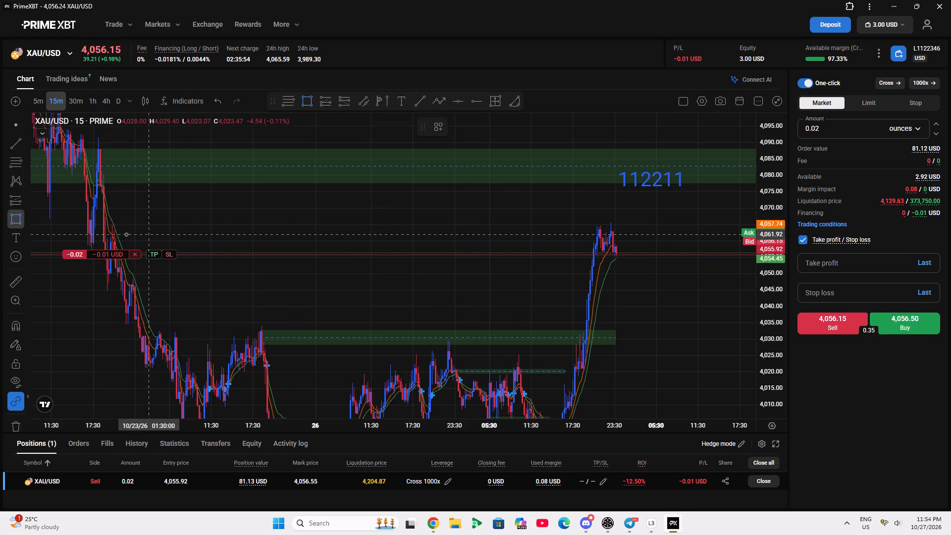
pyautogui.click(111, 226)
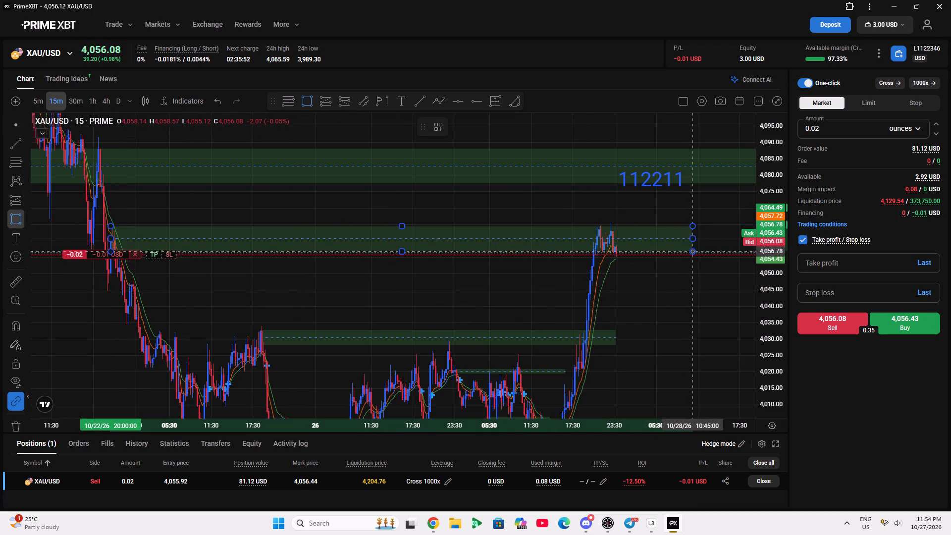
pyautogui.click(703, 241)
pyautogui.click(680, 275)
# Place a short position drawing at the latest candle with entry 4,055.69 and its stop at 4,063.08.
pyautogui.scroll(5, 650, 286)
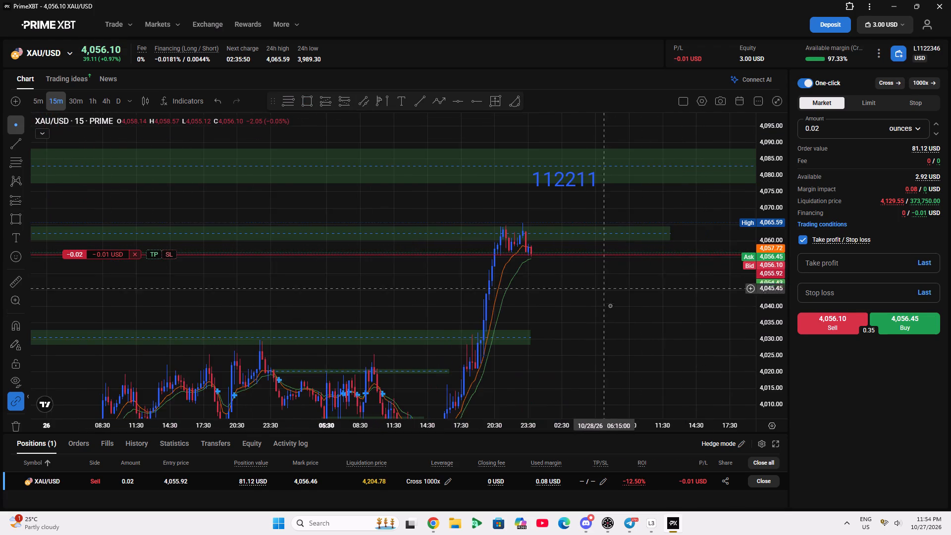
pyautogui.scroll(1, 615, 310)
pyautogui.scroll(12, 770, 352)
pyautogui.moveTo(544, 301); pyautogui.dragTo(562, 370)
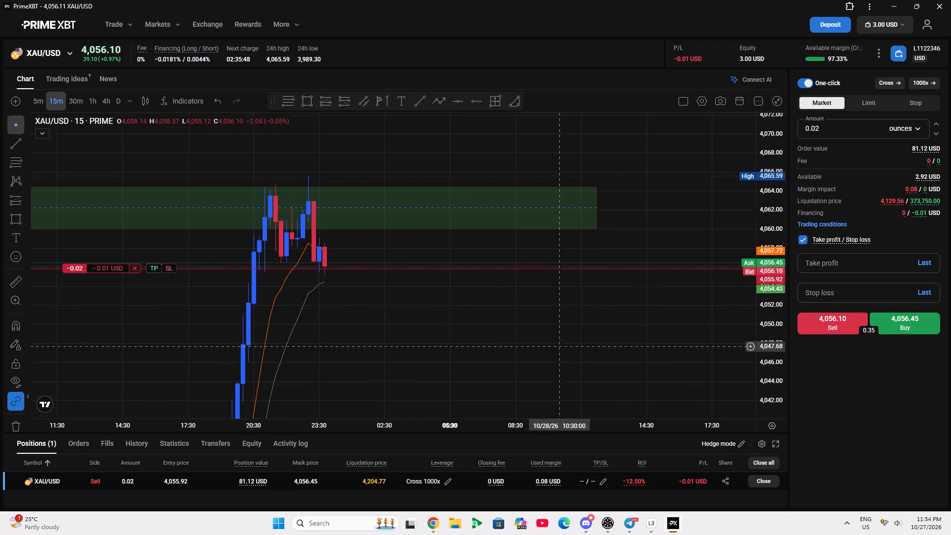
pyautogui.moveTo(562, 370); pyautogui.dragTo(559, 391)
pyautogui.click(345, 107)
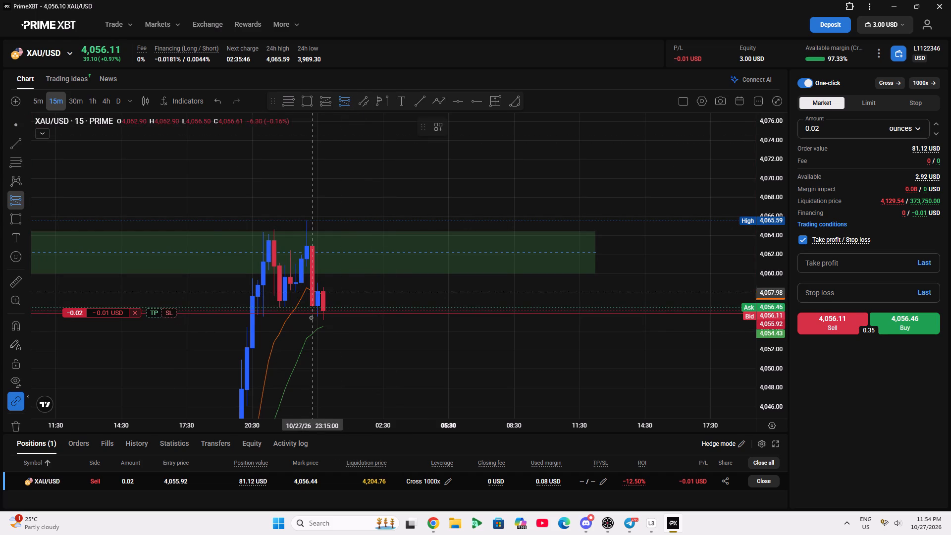
pyautogui.click(324, 315)
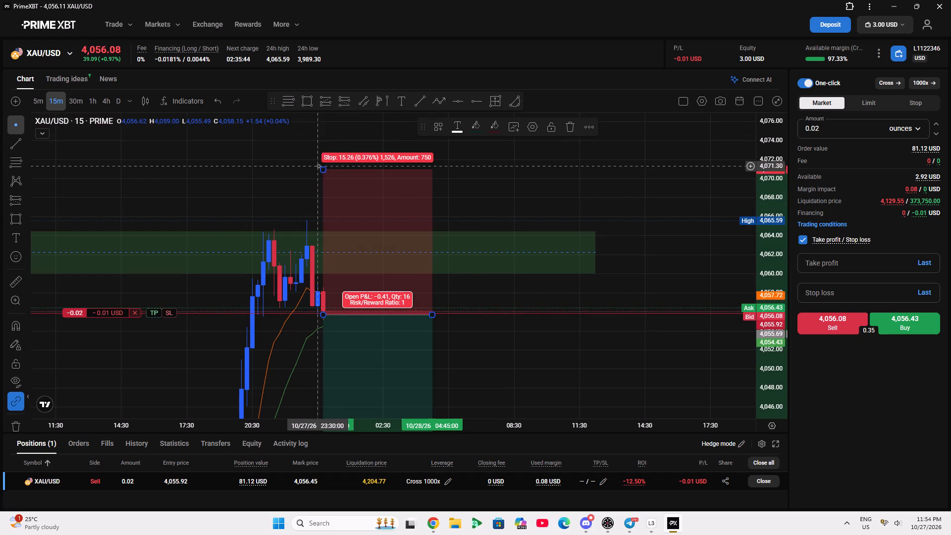
pyautogui.moveTo(321, 169); pyautogui.dragTo(333, 244)
# Attach a stop loss at 4,063.13 to the open XAU/USD sell position.
pyautogui.moveTo(167, 314); pyautogui.dragTo(192, 249)
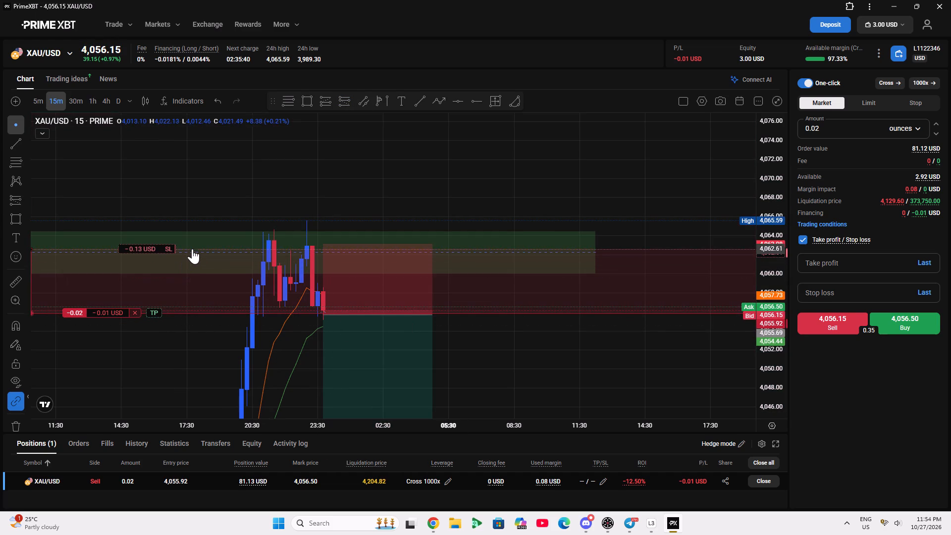
pyautogui.moveTo(192, 249); pyautogui.dragTo(201, 241)
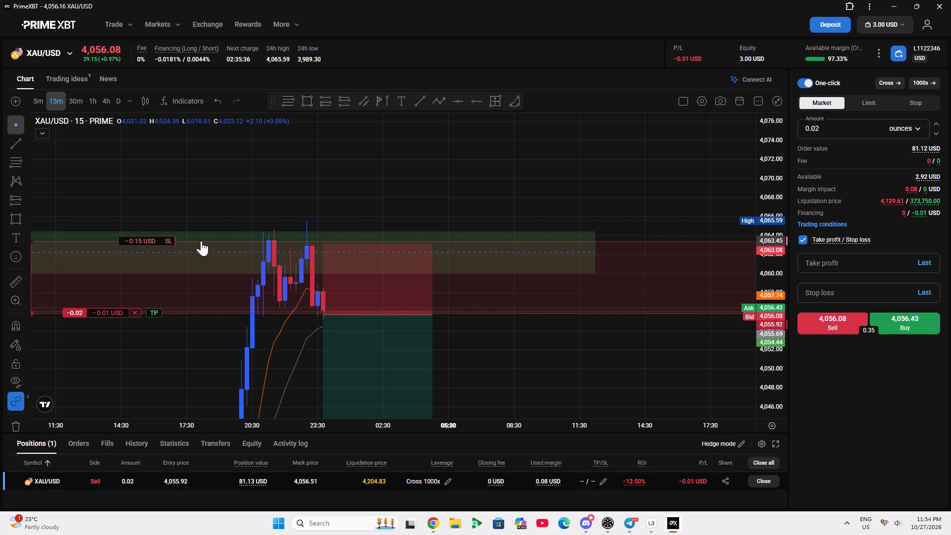
pyautogui.moveTo(201, 241); pyautogui.dragTo(217, 246)
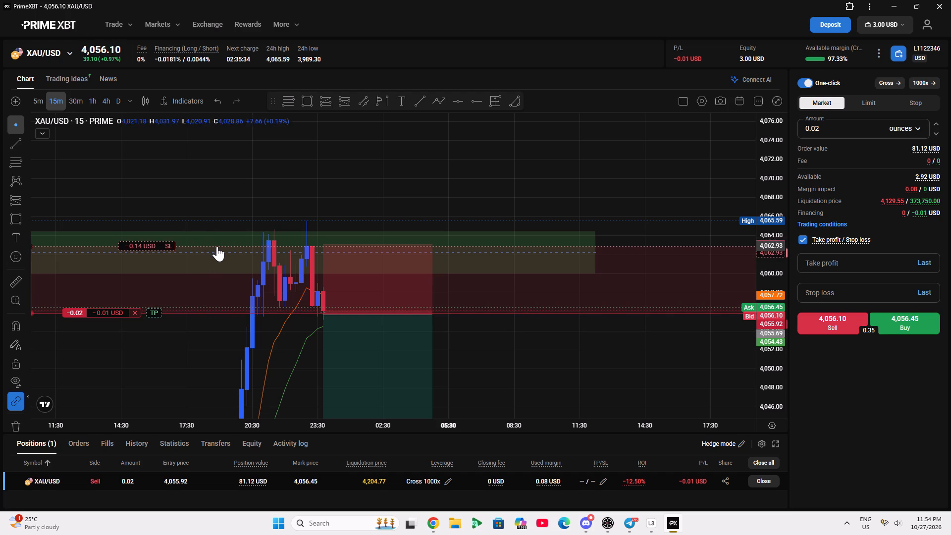
pyautogui.moveTo(217, 246); pyautogui.dragTo(208, 244)
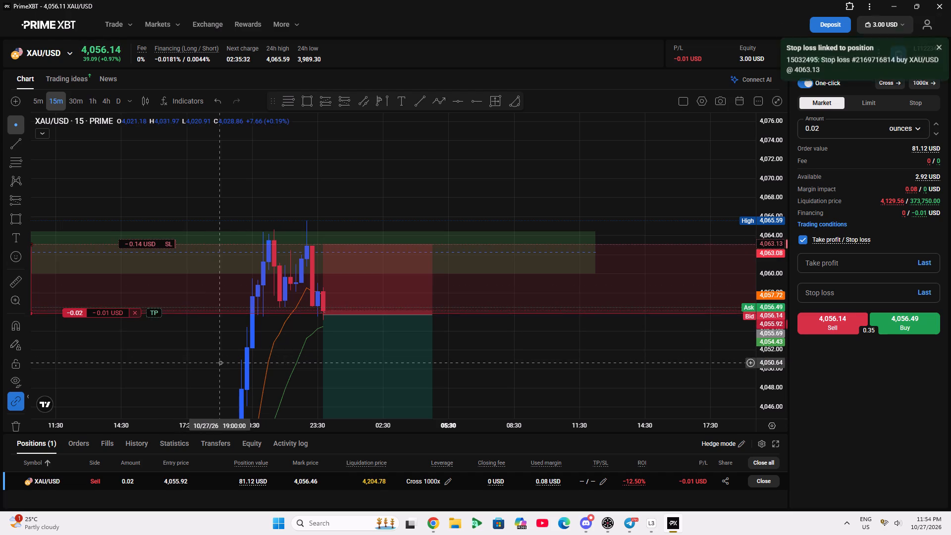
# Attach a take profit at 4,042.42 to the open XAU/USD sell position.
pyautogui.moveTo(220, 363); pyautogui.dragTo(196, 231)
pyautogui.click(293, 244)
pyautogui.moveTo(154, 198); pyautogui.dragTo(153, 198)
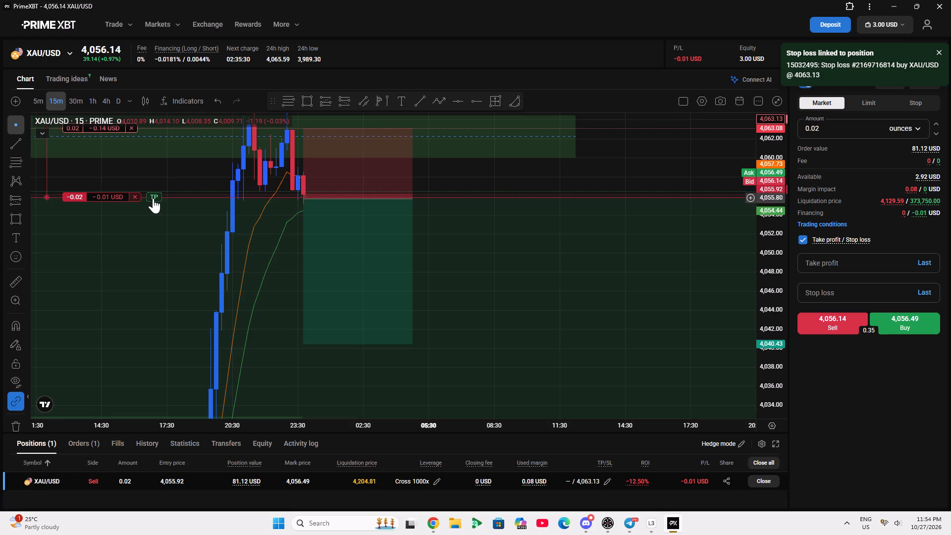
pyautogui.moveTo(153, 198); pyautogui.dragTo(126, 340)
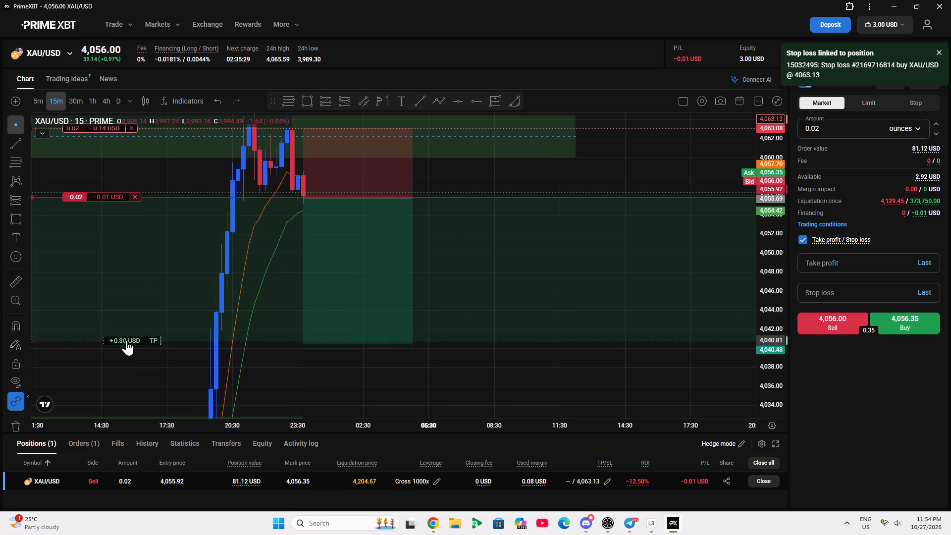
pyautogui.moveTo(126, 340); pyautogui.dragTo(134, 322)
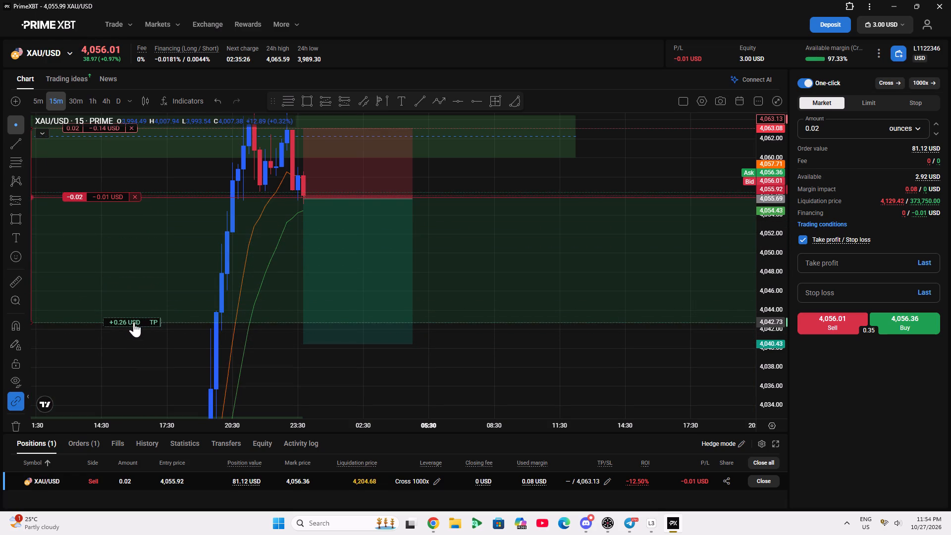
pyautogui.moveTo(134, 322); pyautogui.dragTo(142, 324)
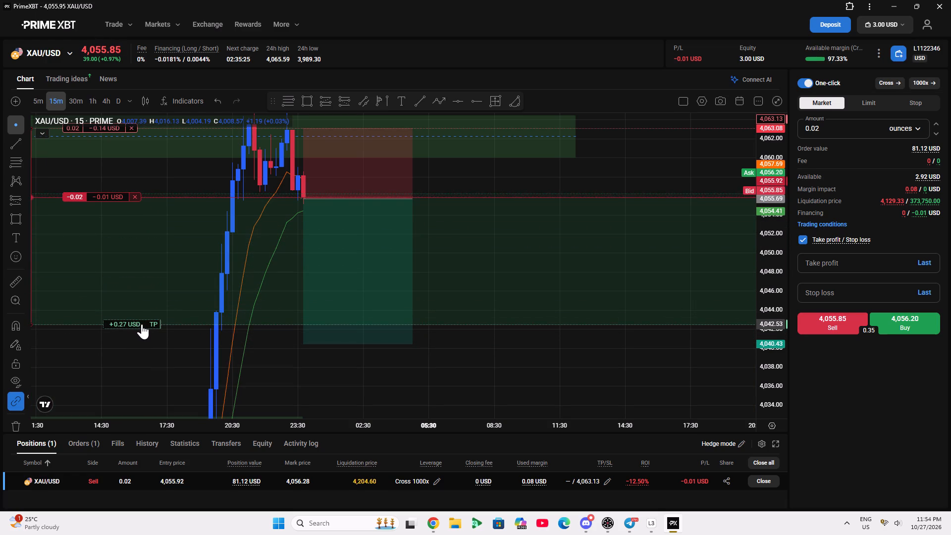
pyautogui.moveTo(142, 324); pyautogui.dragTo(143, 325)
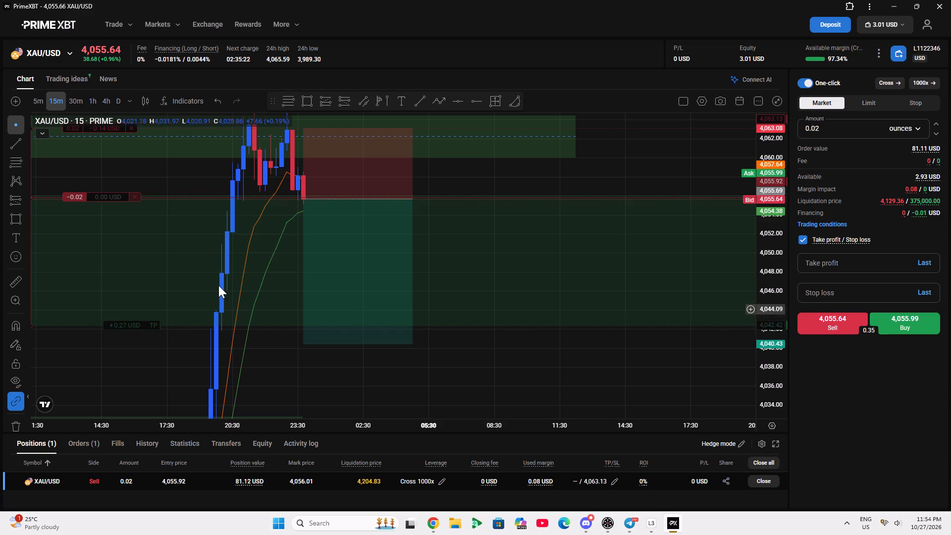
# Undo the accidental shift of the short position drawing and set its target to 4,041.64.
pyautogui.moveTo(355, 277); pyautogui.dragTo(356, 270)
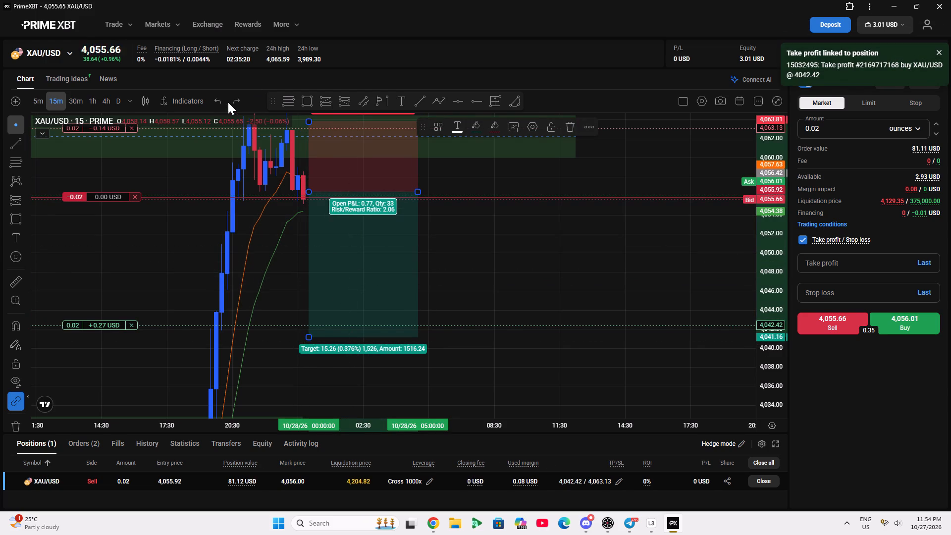
pyautogui.click(221, 100)
pyautogui.moveTo(303, 345); pyautogui.dragTo(300, 325)
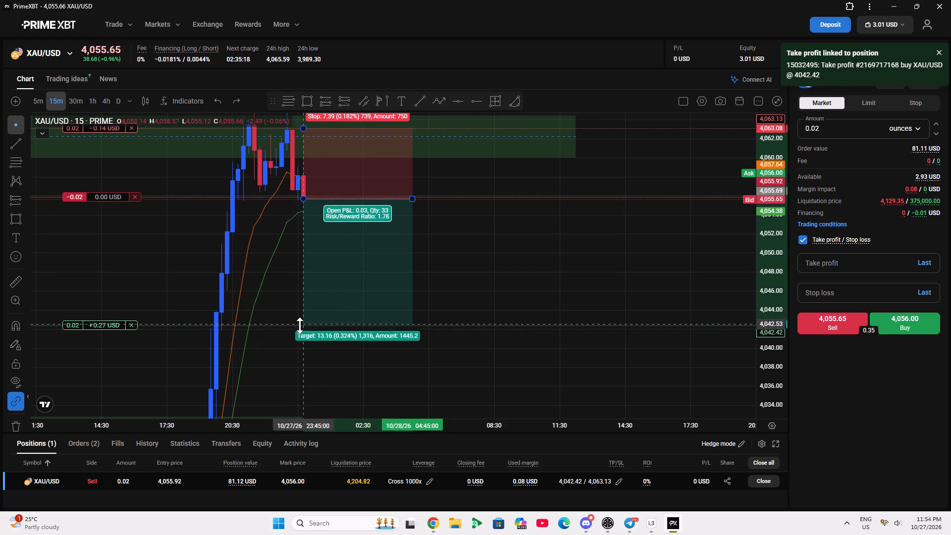
pyautogui.moveTo(300, 325); pyautogui.dragTo(303, 332)
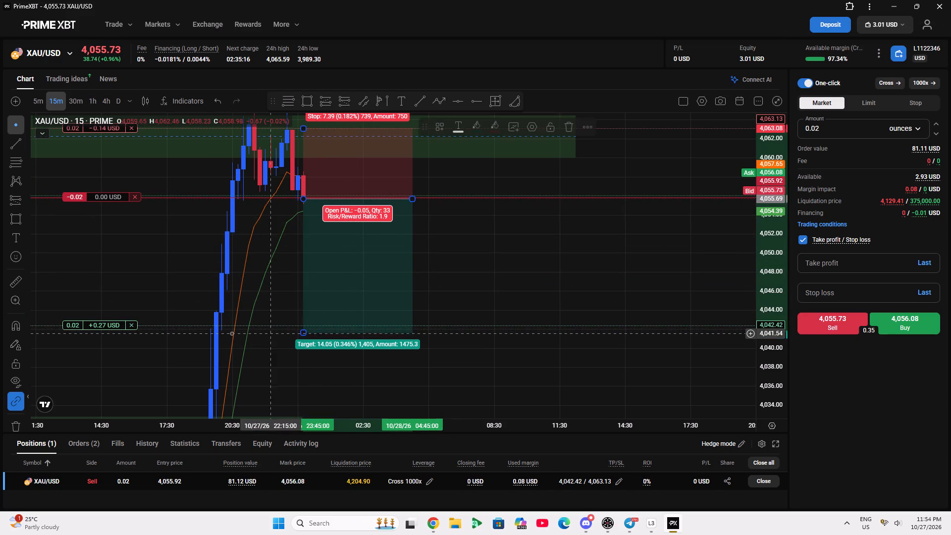
# Move the sell position's take profit to 4,042.11, just above the drawing's target.
pyautogui.click(110, 319)
pyautogui.moveTo(110, 322); pyautogui.dragTo(111, 332)
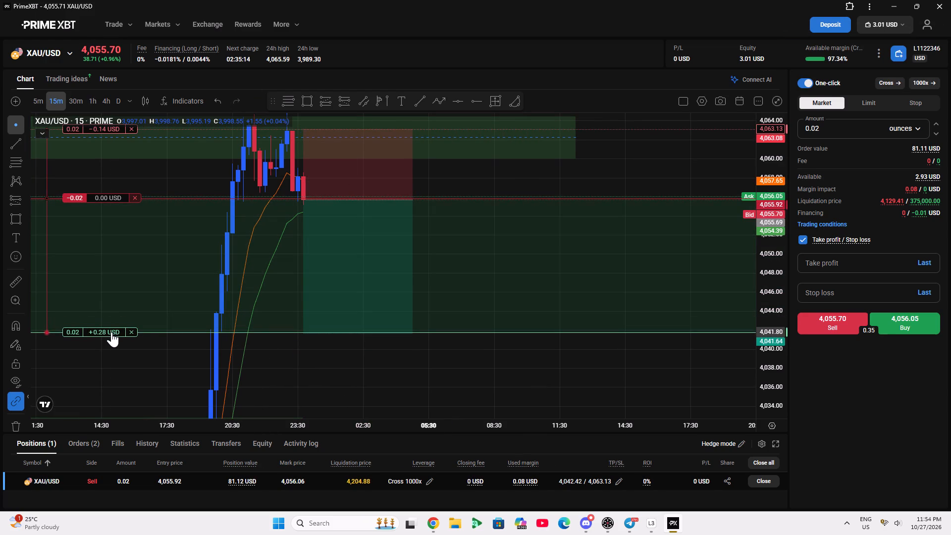
pyautogui.moveTo(111, 332); pyautogui.dragTo(110, 328)
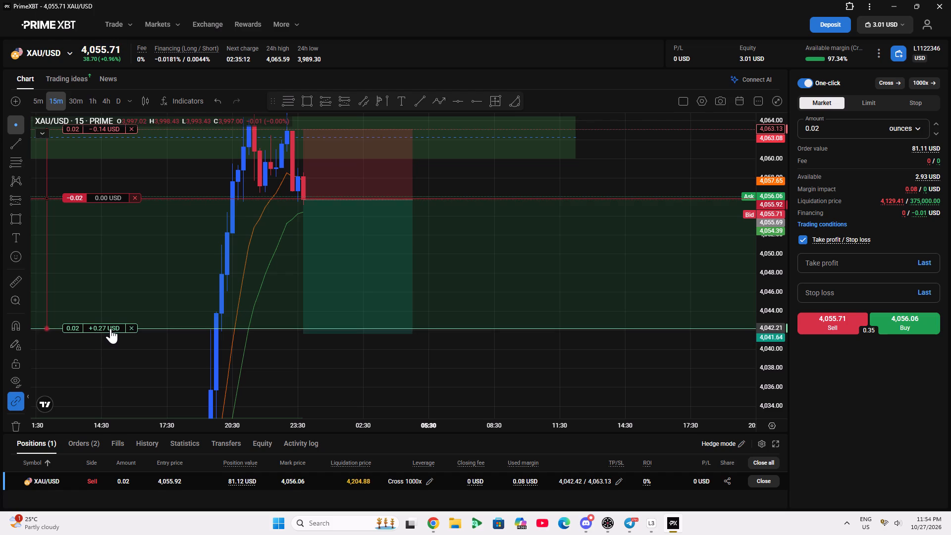
pyautogui.moveTo(110, 328); pyautogui.dragTo(111, 329)
# Extend the green zone between 4,028.07 and 4,032.85 forward to 28 October 20:45 and lock it.
pyautogui.moveTo(524, 263); pyautogui.dragTo(524, 325)
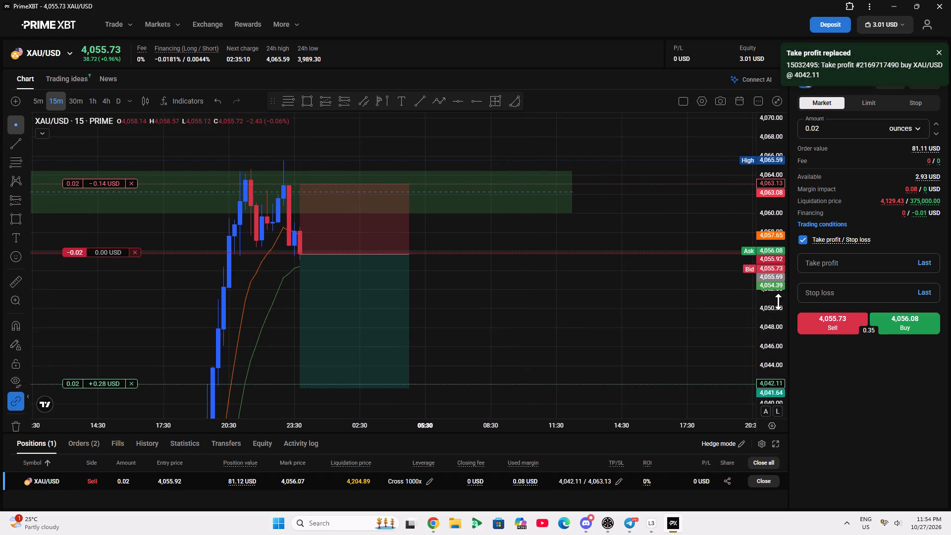
pyautogui.doubleClick(778, 302)
pyautogui.scroll(-5, 704, 295)
pyautogui.scroll(8, 765, 346)
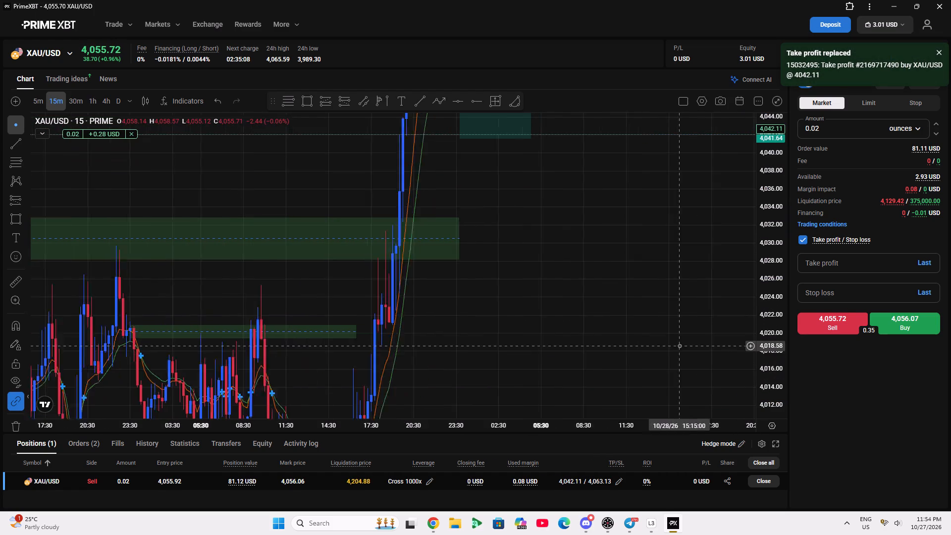
pyautogui.scroll(2, 680, 346)
pyautogui.moveTo(485, 258); pyautogui.dragTo(454, 334)
pyautogui.moveTo(331, 311); pyautogui.dragTo(724, 367)
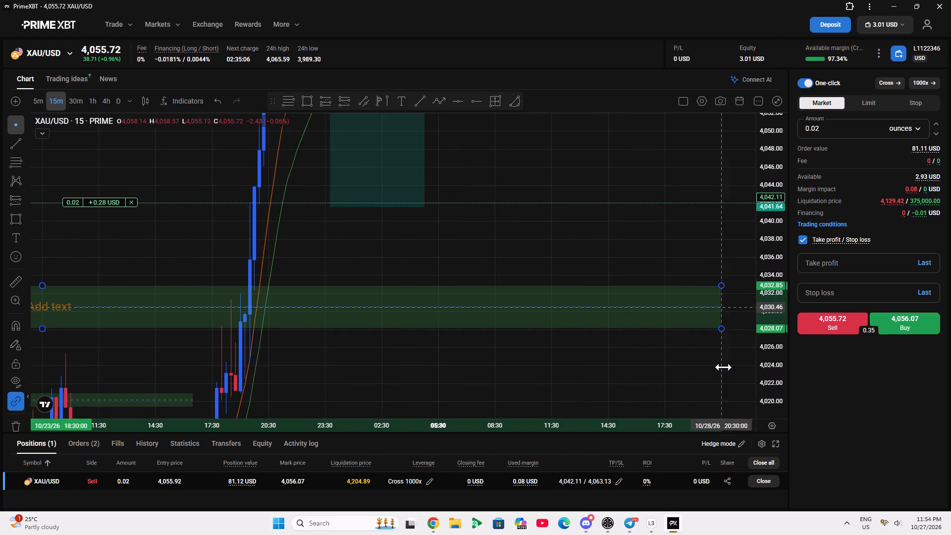
pyautogui.moveTo(724, 367); pyautogui.dragTo(728, 368)
pyautogui.click(590, 126)
# Bring the open trade and both green zones into view and set the XAU/USD chart interval to 5 minutes.
pyautogui.scroll(-5, 638, 237)
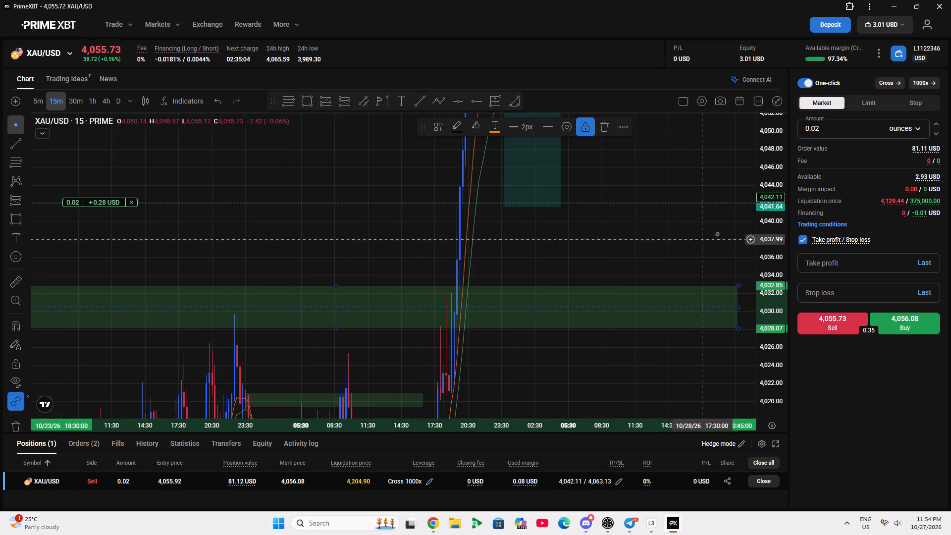
pyautogui.doubleClick(770, 234)
pyautogui.scroll(7, 499, 314)
pyautogui.moveTo(429, 189); pyautogui.dragTo(504, 239)
pyautogui.scroll(5, 783, 315)
pyautogui.moveTo(558, 151); pyautogui.dragTo(545, 194)
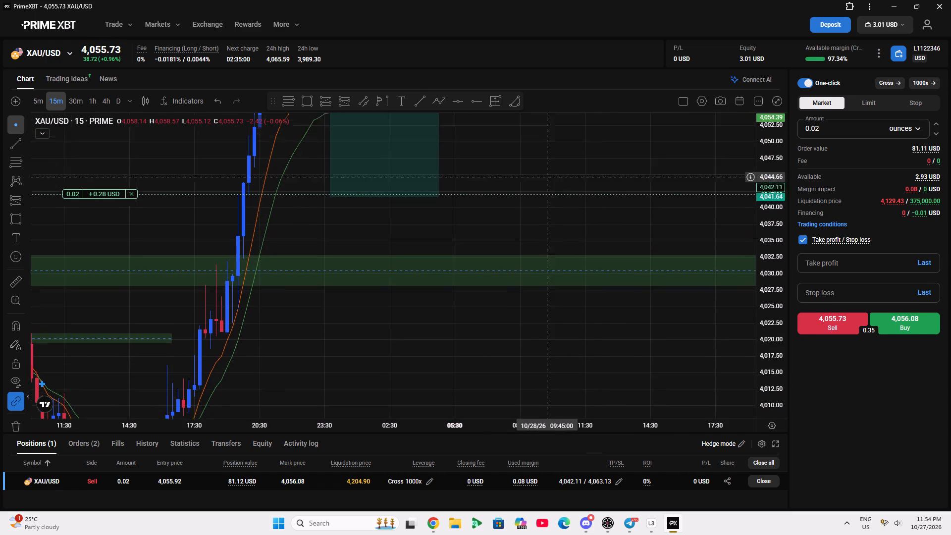
pyautogui.moveTo(545, 194); pyautogui.dragTo(571, 296)
pyautogui.click(41, 103)
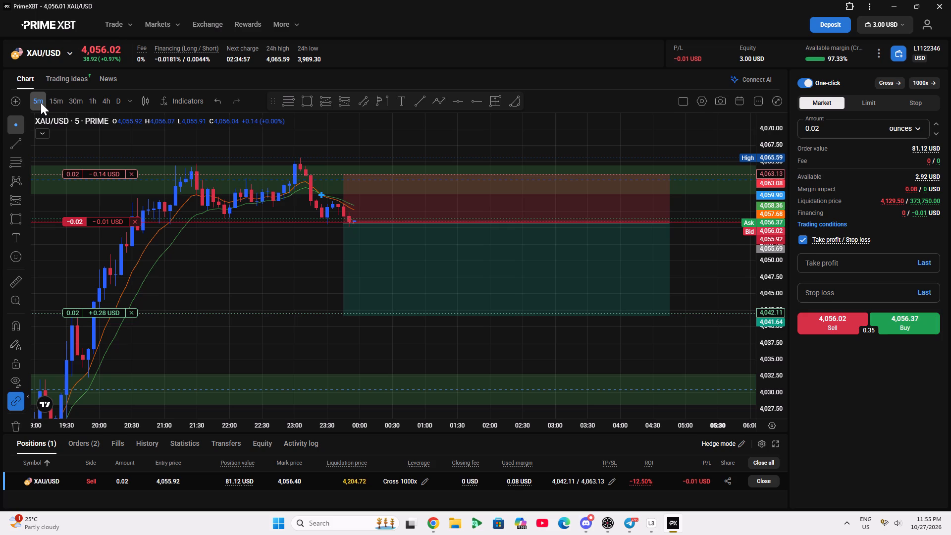
# Compare the open XAU/USD trade on the 15-minute and 5-minute chart intervals.
pyautogui.click(54, 105)
pyautogui.click(49, 103)
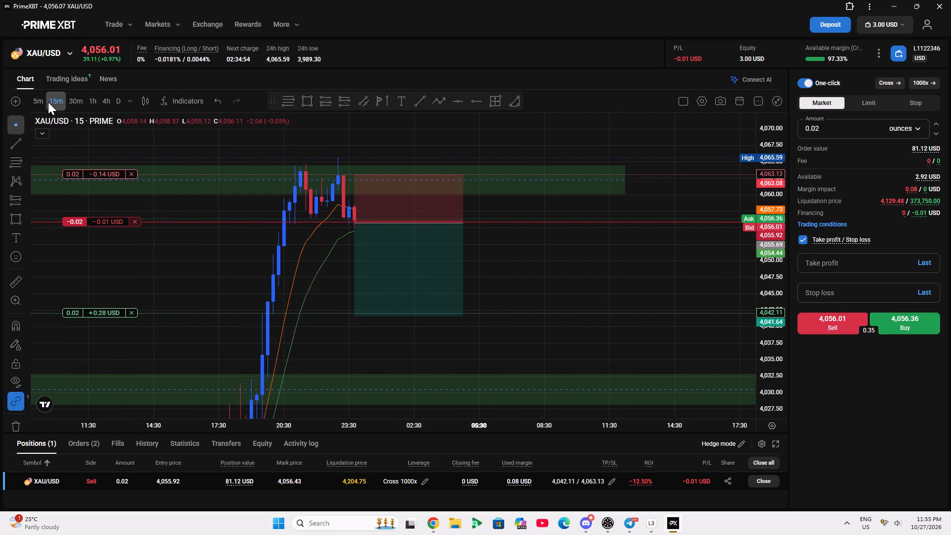
pyautogui.click(43, 101)
pyautogui.moveTo(364, 145); pyautogui.dragTo(366, 146)
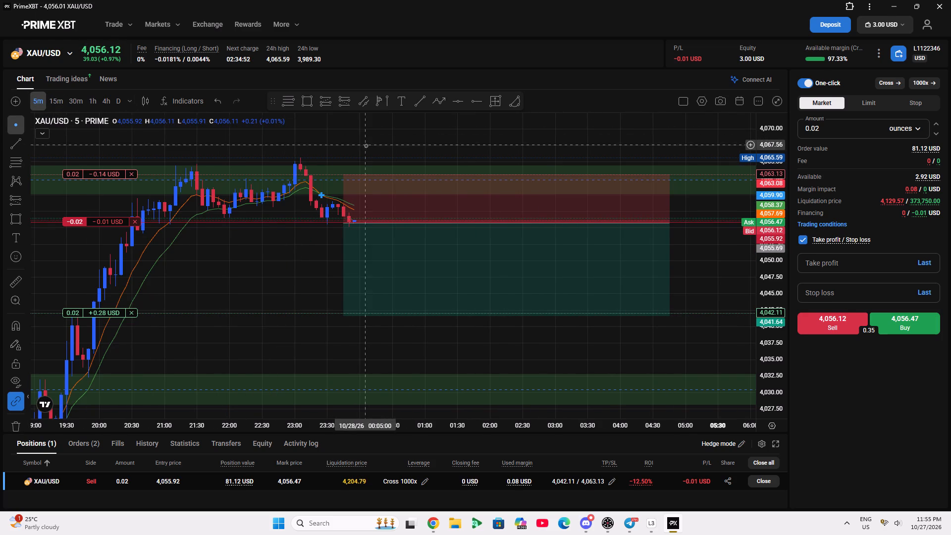
pyautogui.moveTo(366, 146); pyautogui.dragTo(382, 152)
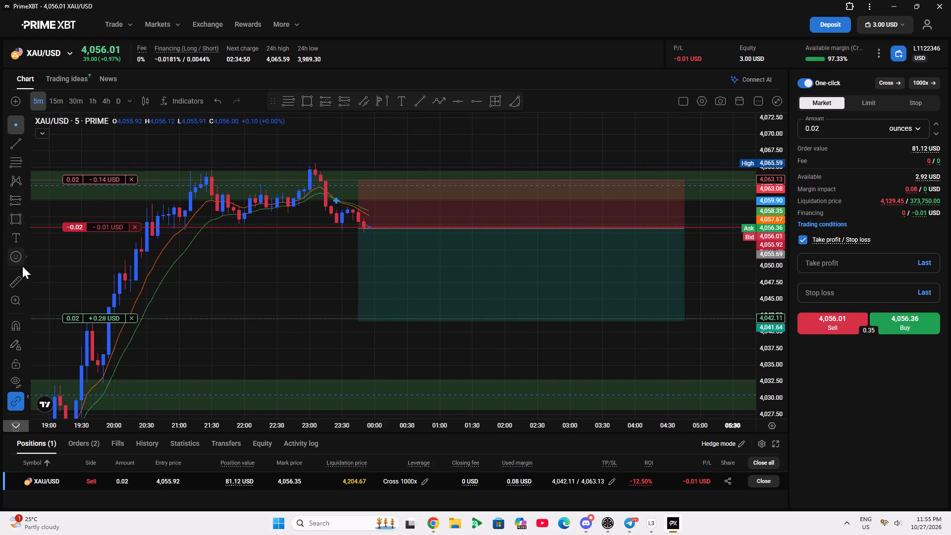
# Measure the price distance from the recent 5-minute candles down into the short position's target area.
pyautogui.click(13, 285)
pyautogui.click(301, 211)
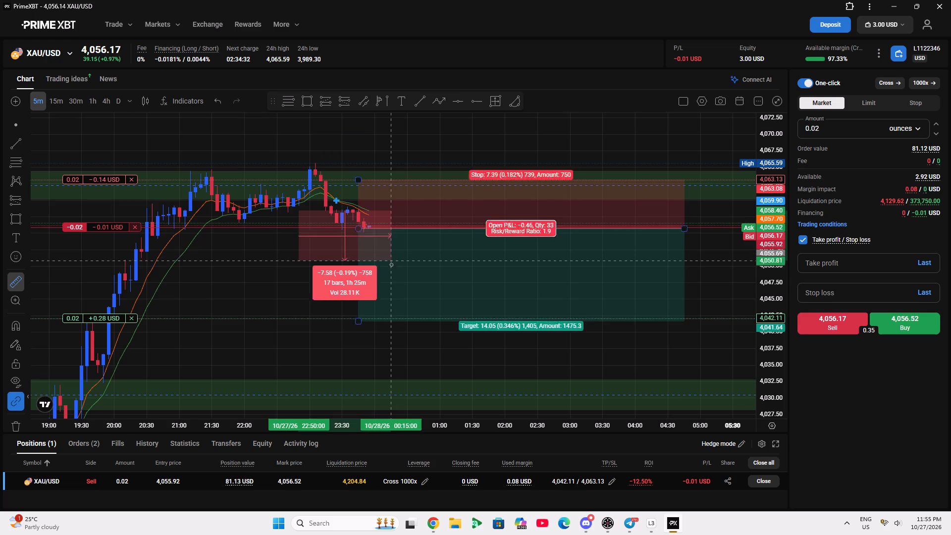
pyautogui.click(388, 280)
pyautogui.click(251, 272)
# Measure the price distance from the short position's stop level down past its entry line.
pyautogui.moveTo(363, 150); pyautogui.dragTo(297, 164)
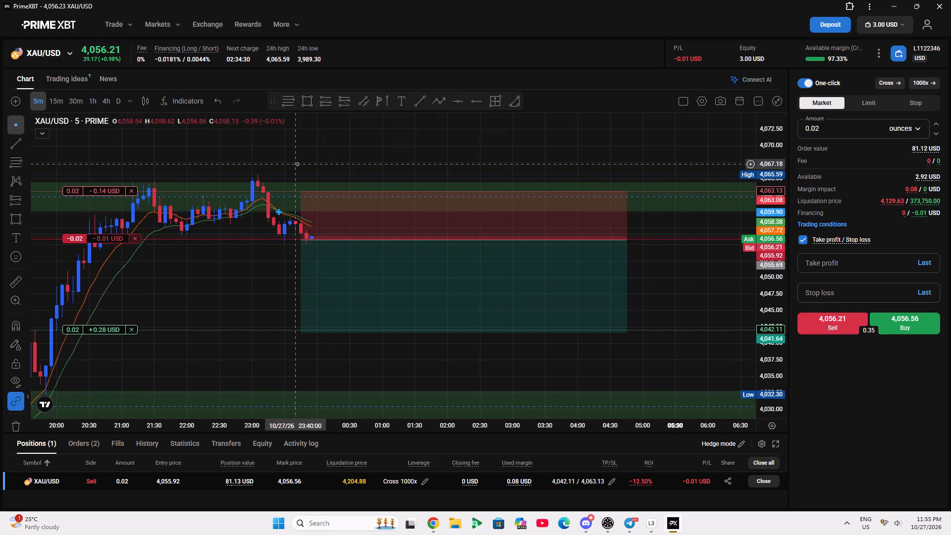
pyautogui.scroll(-4, 290, 0)
pyautogui.click(625, 155)
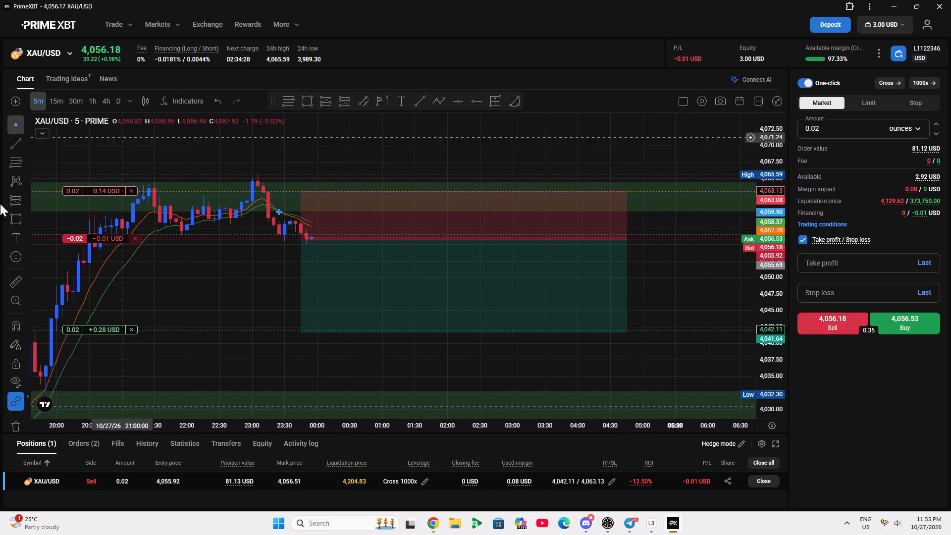
pyautogui.click(19, 281)
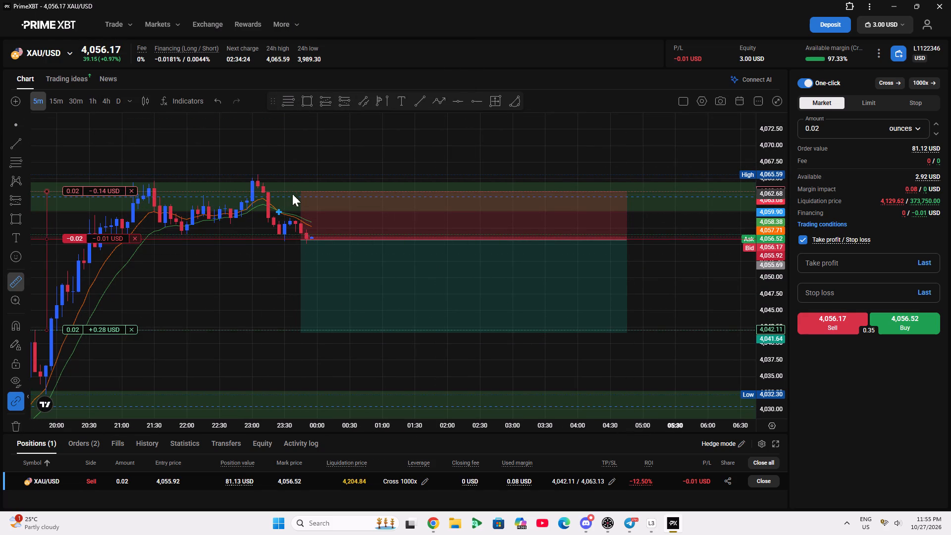
pyautogui.click(293, 191)
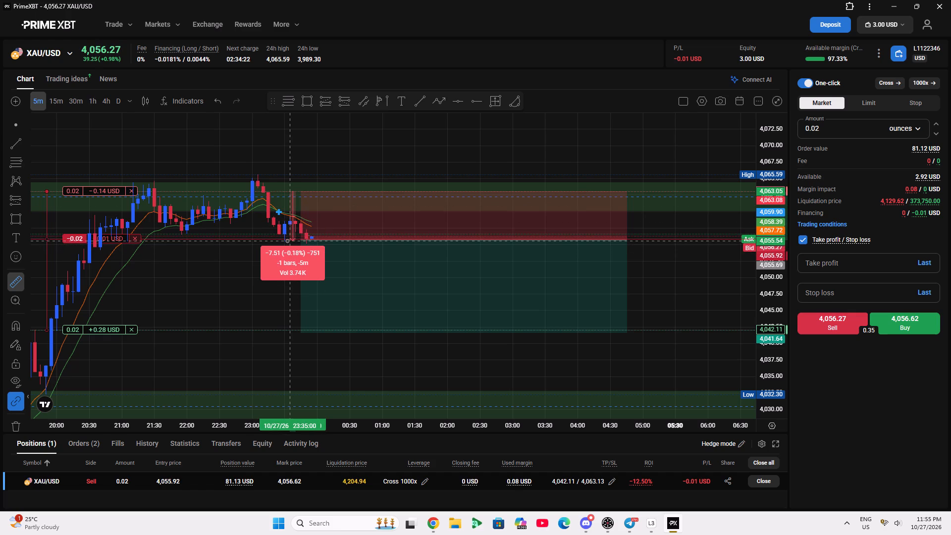
pyautogui.click(287, 263)
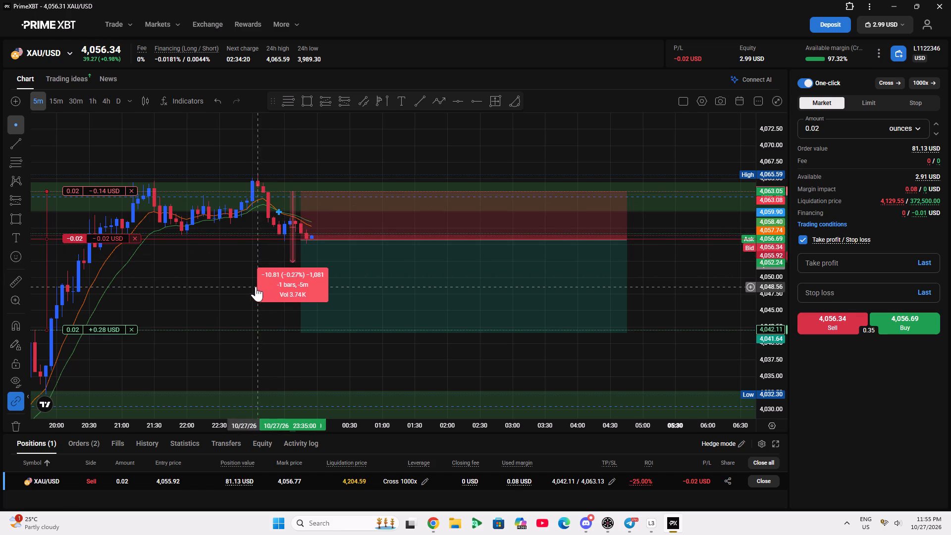
pyautogui.click(242, 279)
pyautogui.click(687, 287)
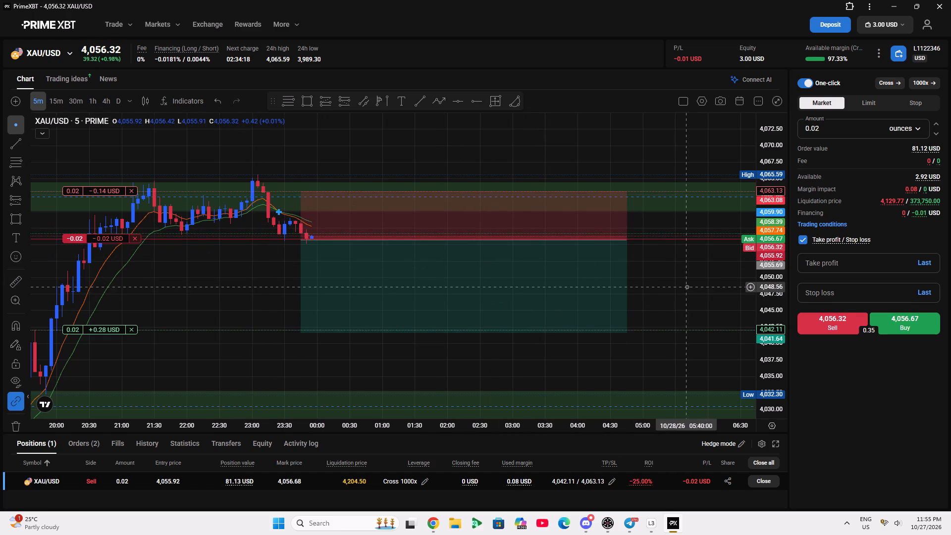
# Shift the short position drawing to start at 23:50 with its entry at 4,055.86 and target at 4,041.81.
pyautogui.doubleClick(758, 304)
pyautogui.scroll(-5, 609, 294)
pyautogui.click(690, 289)
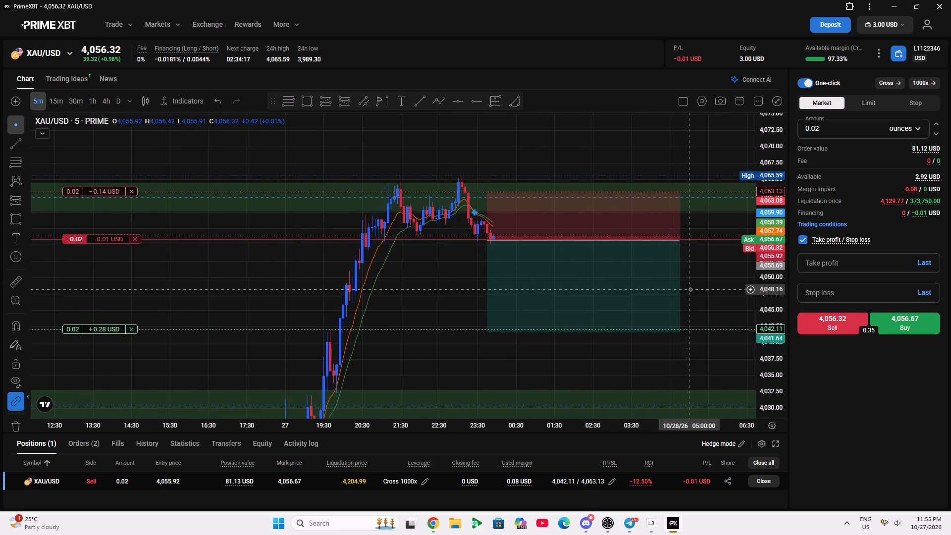
pyautogui.scroll(10, 777, 320)
pyautogui.moveTo(680, 276); pyautogui.dragTo(668, 268)
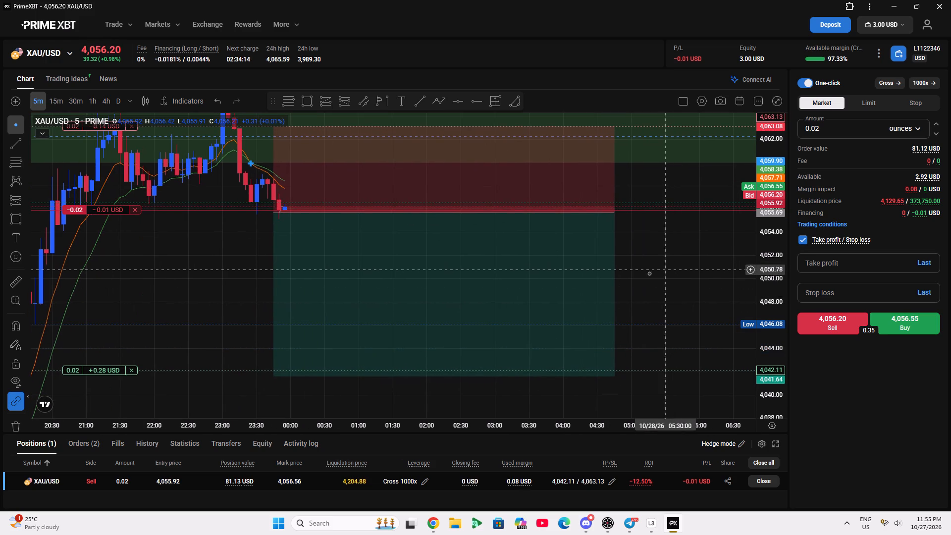
pyautogui.click(524, 291)
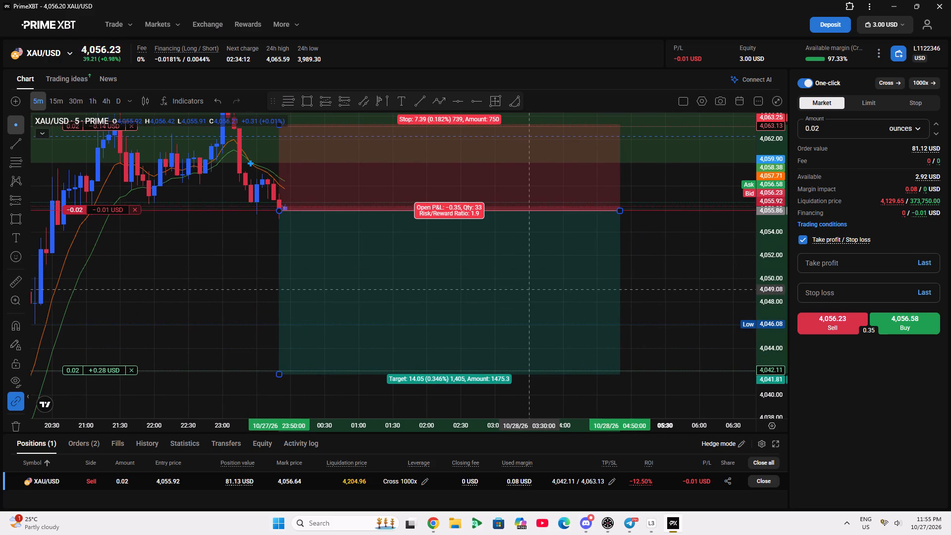
pyautogui.click(631, 290)
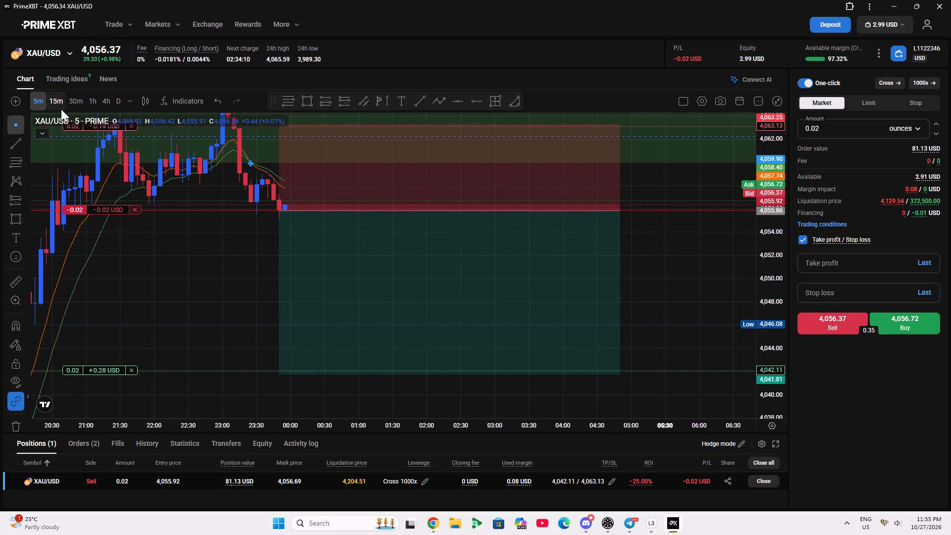
# Set the XAU/USD chart interval to 15 minutes with the open trade and both green zones in view.
pyautogui.click(60, 109)
pyautogui.moveTo(444, 280); pyautogui.dragTo(482, 286)
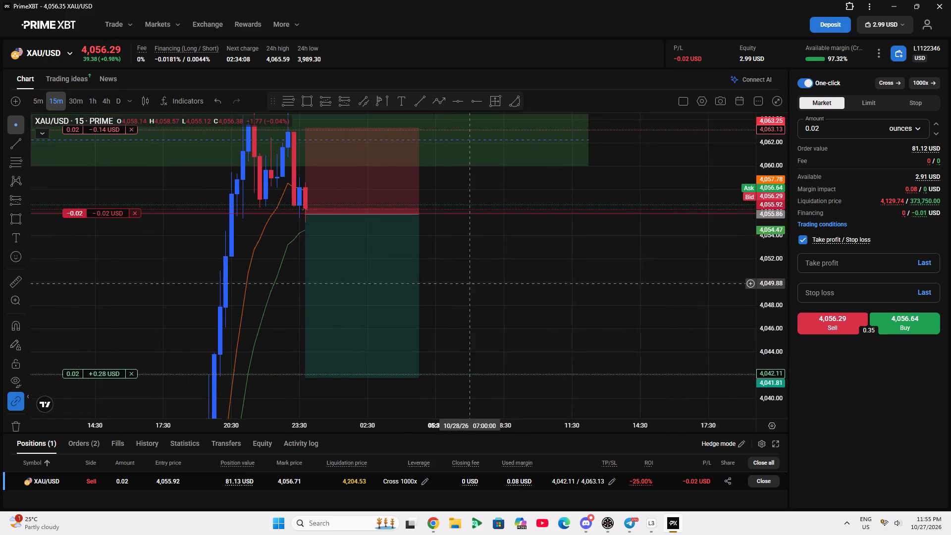
pyautogui.moveTo(482, 286); pyautogui.dragTo(484, 286)
pyautogui.doubleClick(759, 275)
pyautogui.scroll(-3, 637, 298)
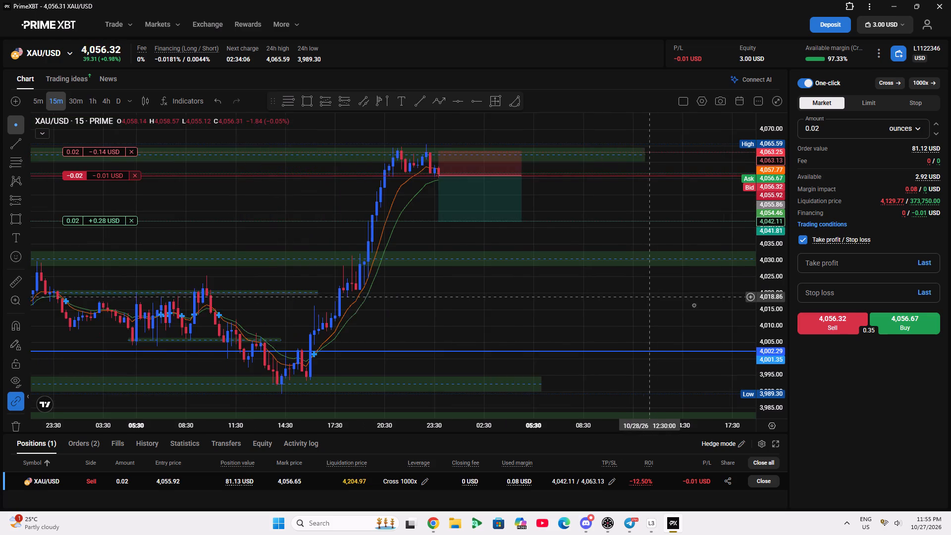
pyautogui.scroll(7, 760, 334)
pyautogui.moveTo(474, 156); pyautogui.dragTo(487, 278)
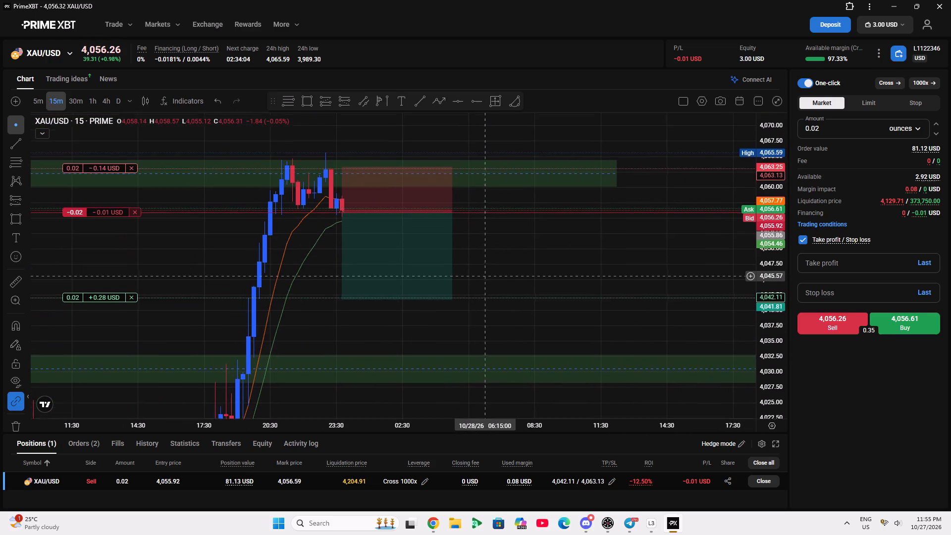
pyautogui.moveTo(487, 278); pyautogui.dragTo(487, 284)
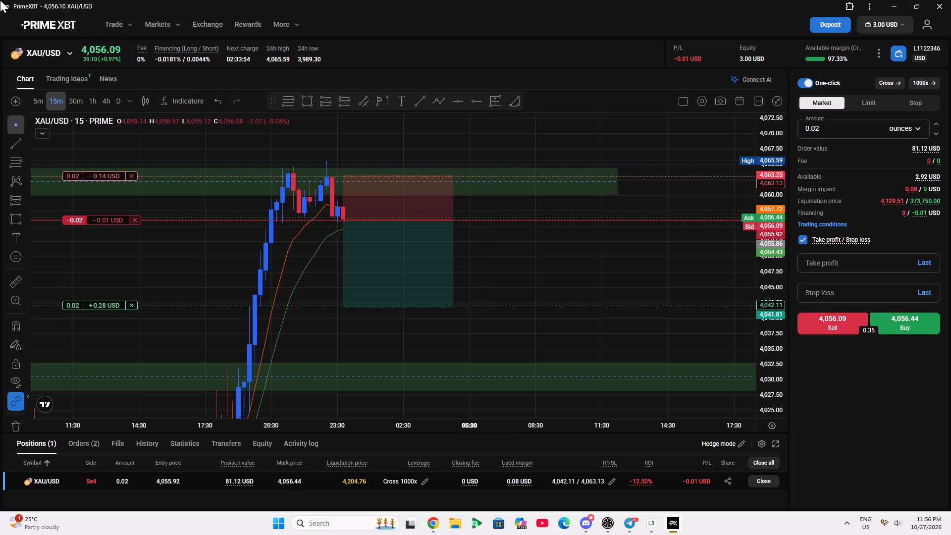
# Switch the chart to the favourite symbol USTEC and set its interval to 1 hour.
pyautogui.click(52, 53)
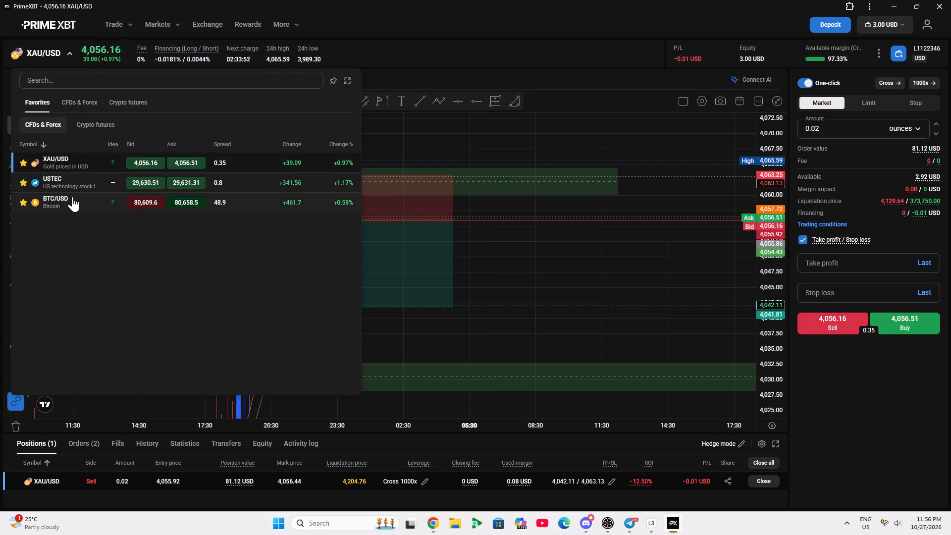
pyautogui.click(72, 197)
pyautogui.click(66, 185)
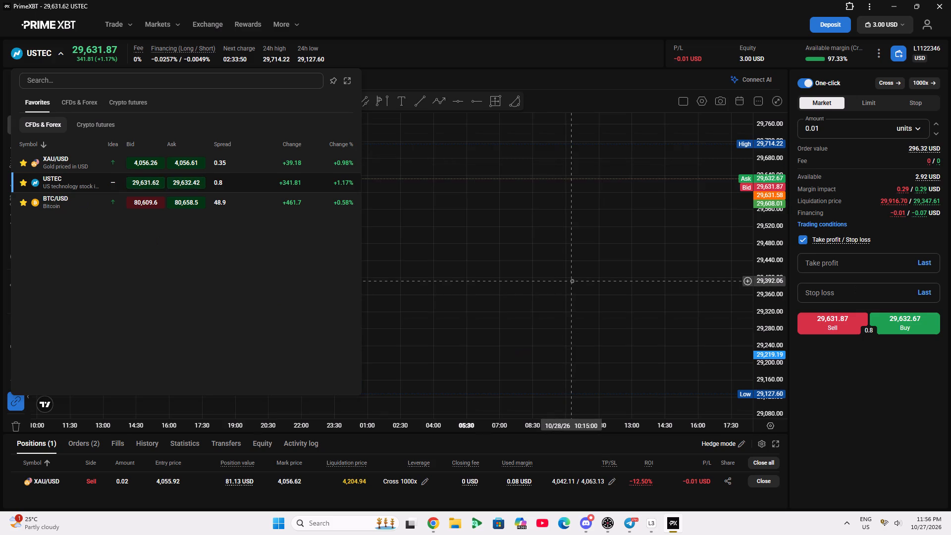
pyautogui.click(566, 324)
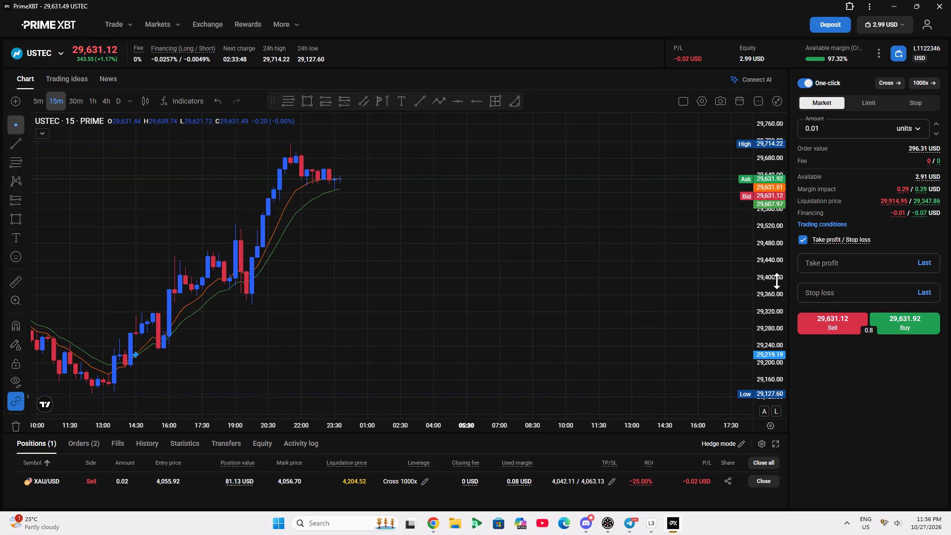
pyautogui.doubleClick(777, 281)
pyautogui.scroll(-13, 603, 267)
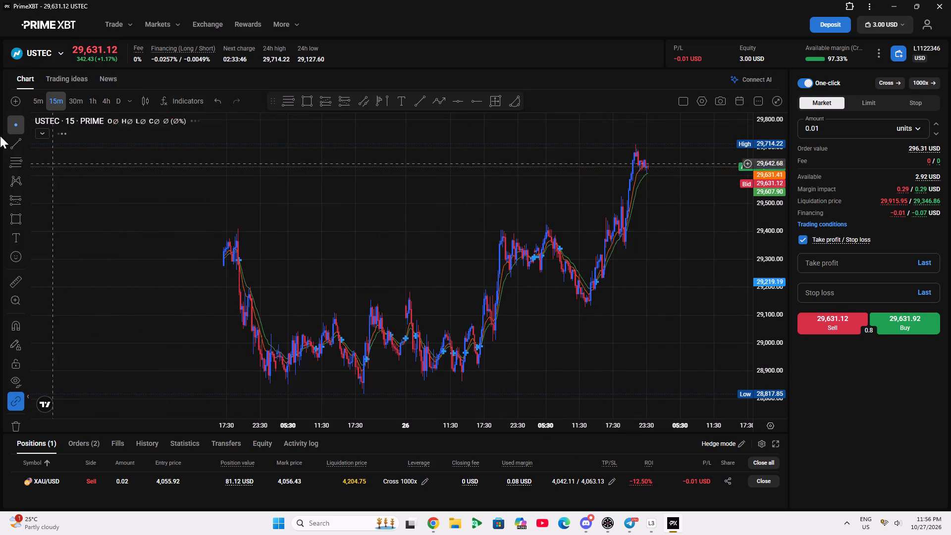
pyautogui.click(98, 97)
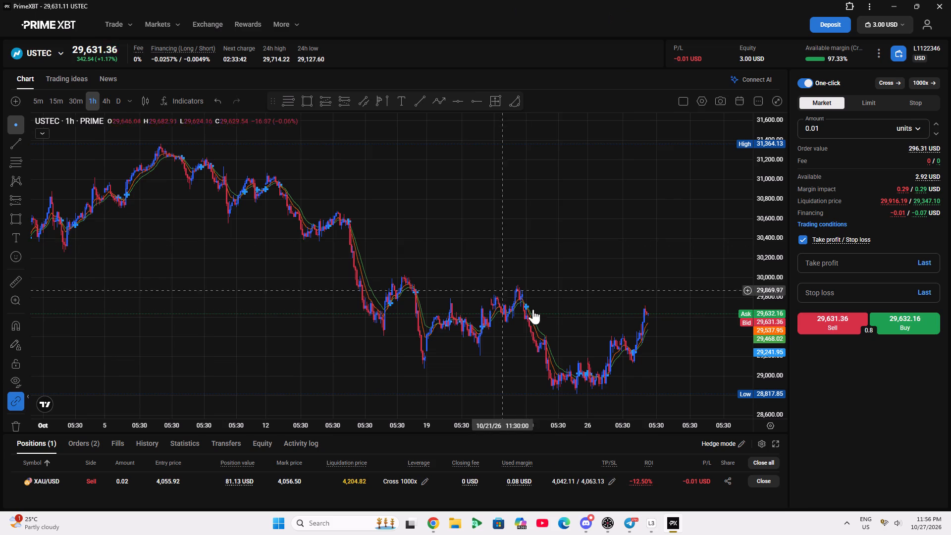
# Draw a narrow descending parallel channel from about 31,039.88 on 12 October to about 29,234.58 on 28 October.
pyautogui.moveTo(627, 246); pyautogui.dragTo(592, 240)
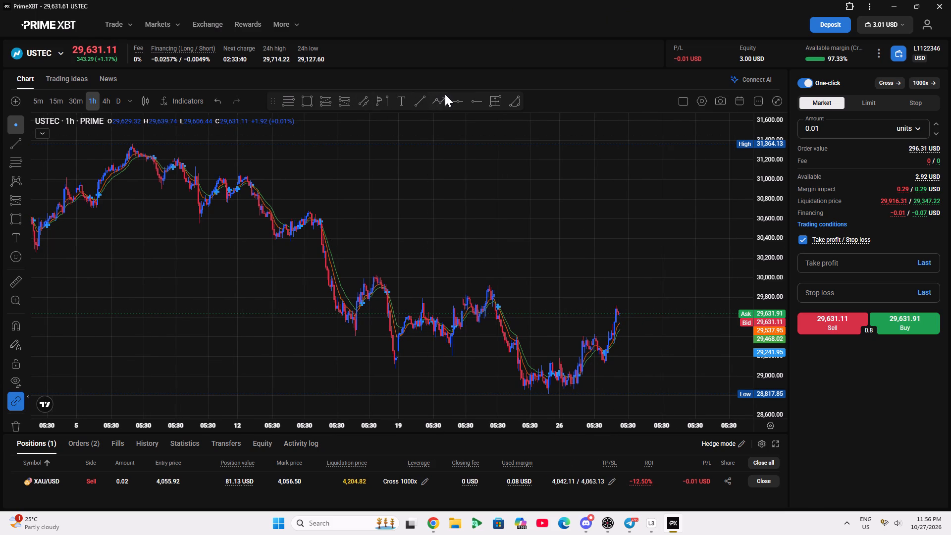
pyautogui.click(358, 104)
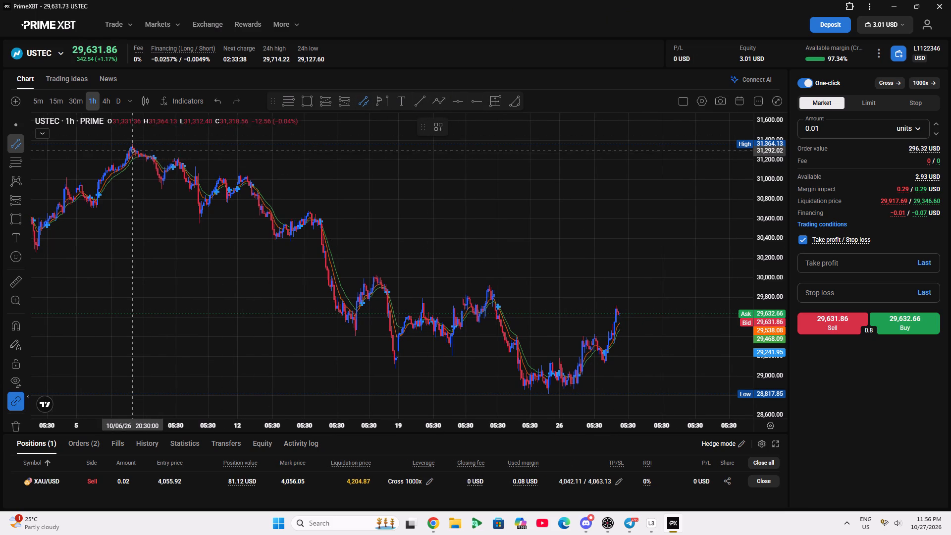
pyautogui.click(248, 175)
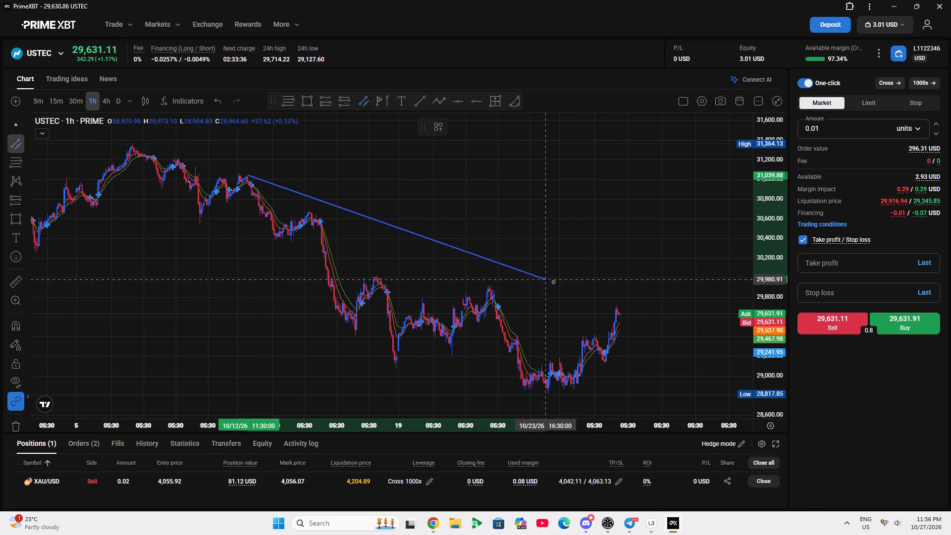
pyautogui.click(628, 353)
pyautogui.click(634, 349)
pyautogui.click(646, 341)
# Measure the USTEC price distance from about 29,352.75 down to 29,135.40 near the 26 October candles.
pyautogui.scroll(6, 646, 341)
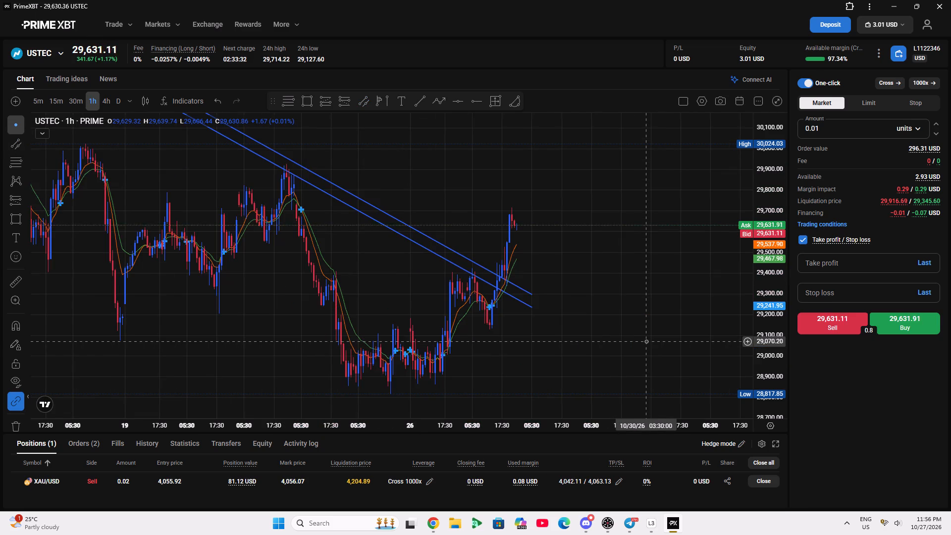
pyautogui.scroll(3, 646, 341)
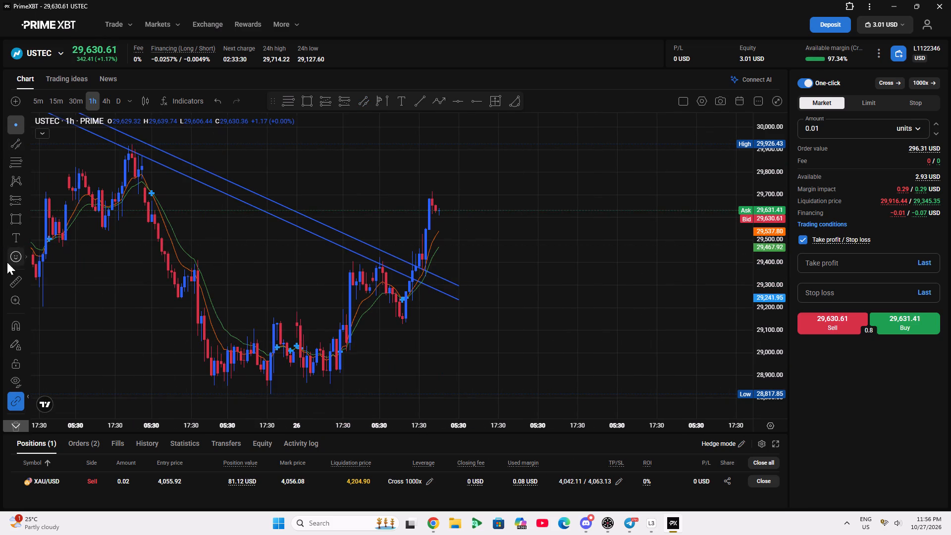
pyautogui.click(11, 275)
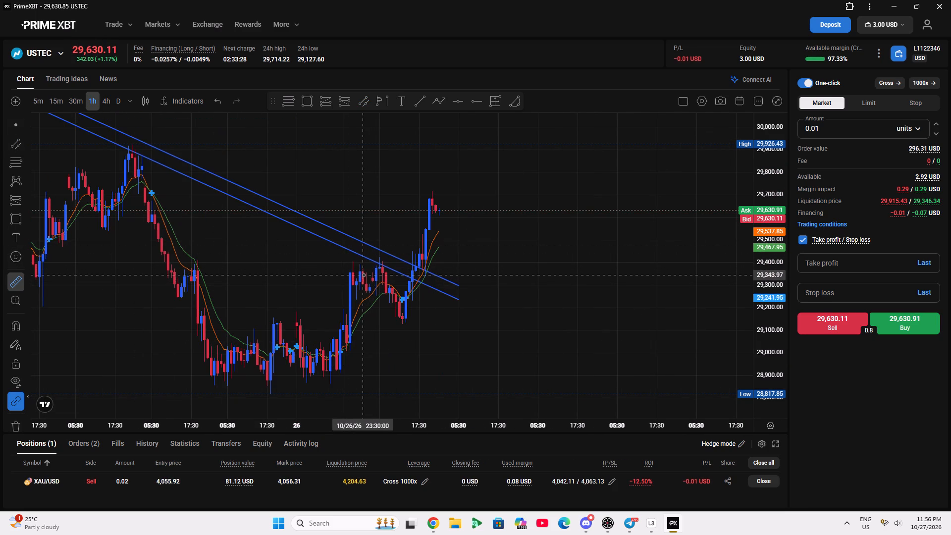
pyautogui.click(362, 273)
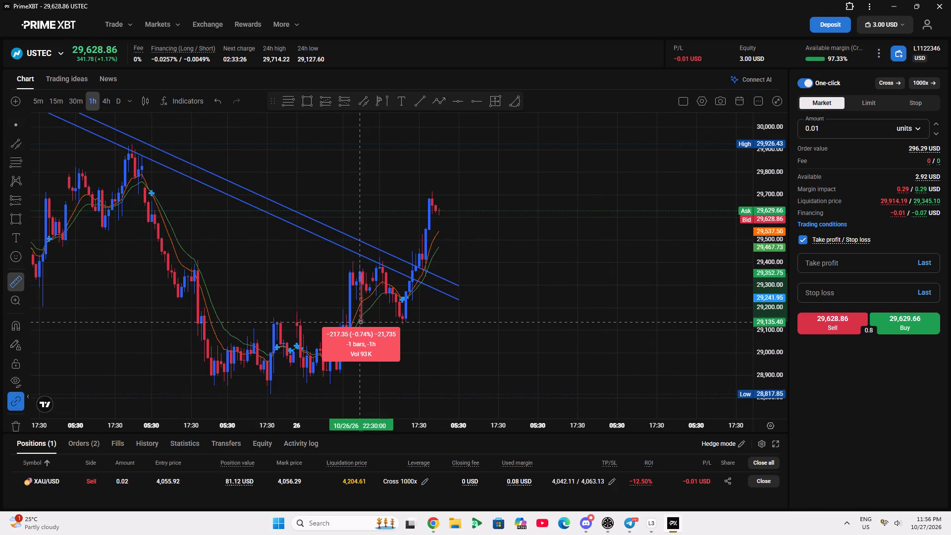
pyautogui.click(361, 322)
pyautogui.click(564, 275)
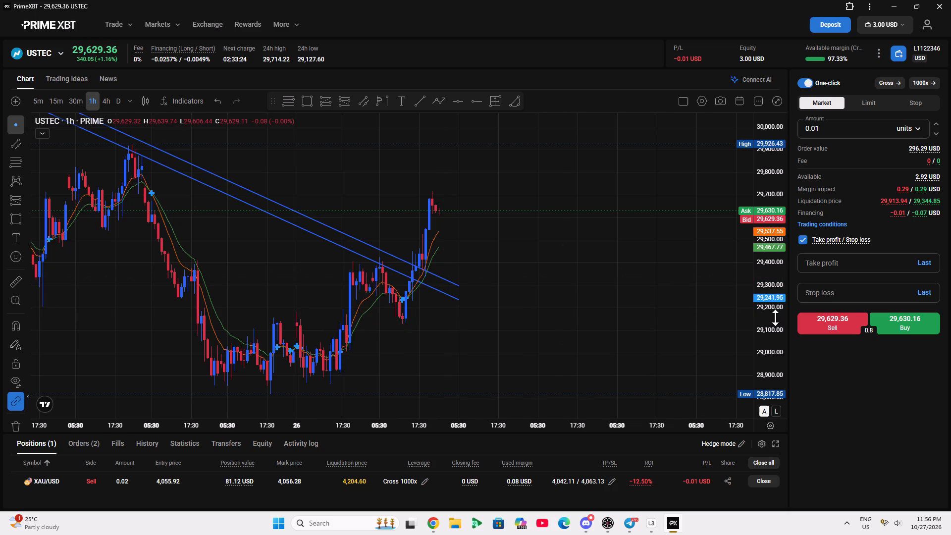
# Draw a green support zone on USTEC from 16 September to 29 October, spanning about 28,815 to 28,890.
pyautogui.scroll(-5, 600, 250)
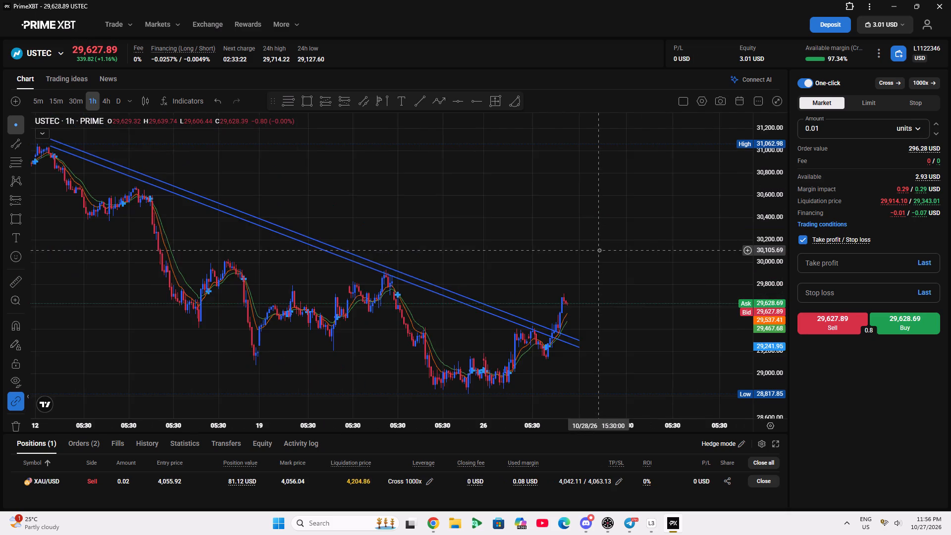
pyautogui.scroll(-5, 619, 280)
pyautogui.scroll(3, 773, 332)
pyautogui.scroll(-3, 706, 356)
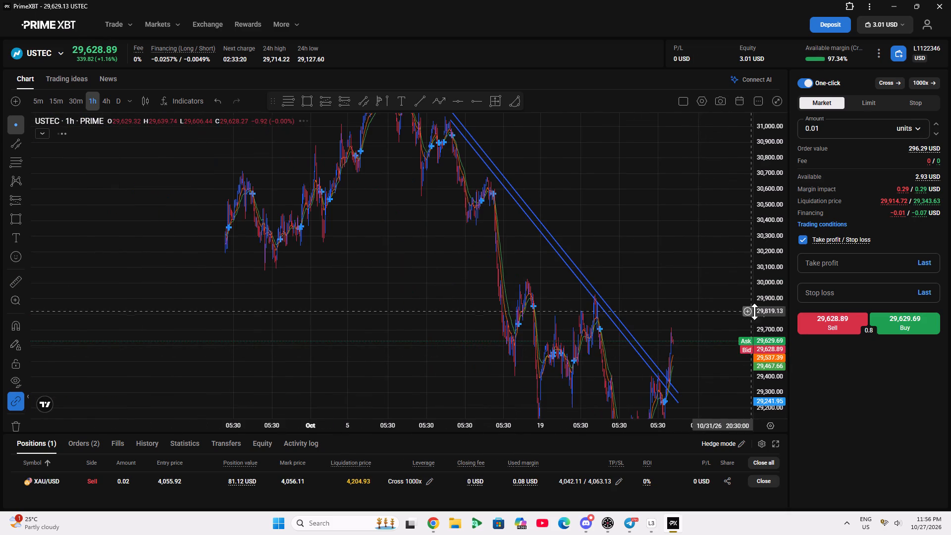
pyautogui.doubleClick(780, 314)
pyautogui.moveTo(701, 275); pyautogui.dragTo(594, 242)
pyautogui.moveTo(594, 246); pyautogui.dragTo(633, 262)
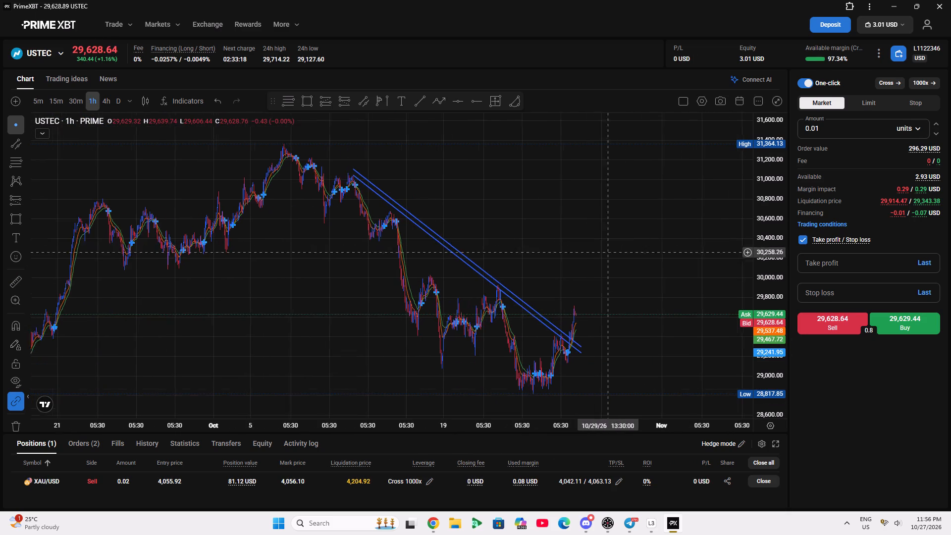
pyautogui.moveTo(633, 262); pyautogui.dragTo(706, 277)
pyautogui.click(307, 105)
pyautogui.click(113, 366)
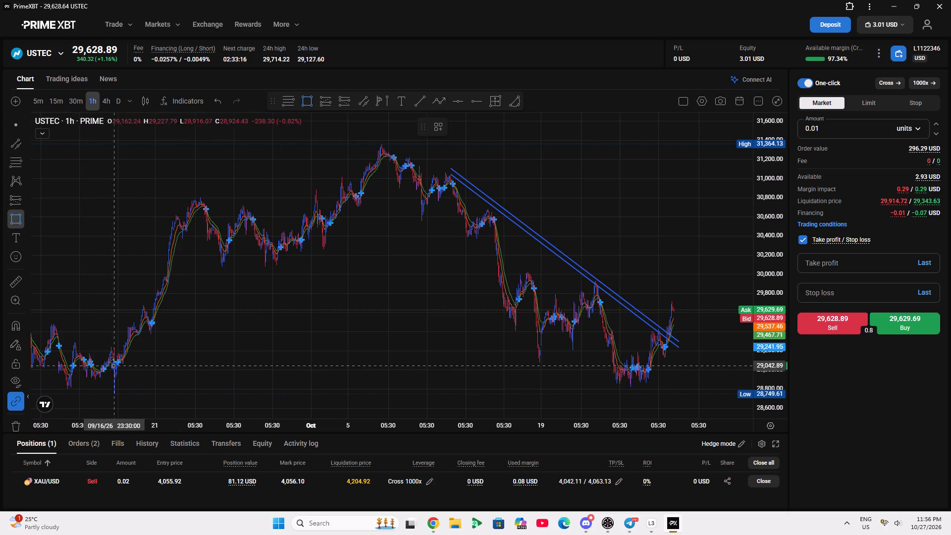
pyautogui.click(712, 387)
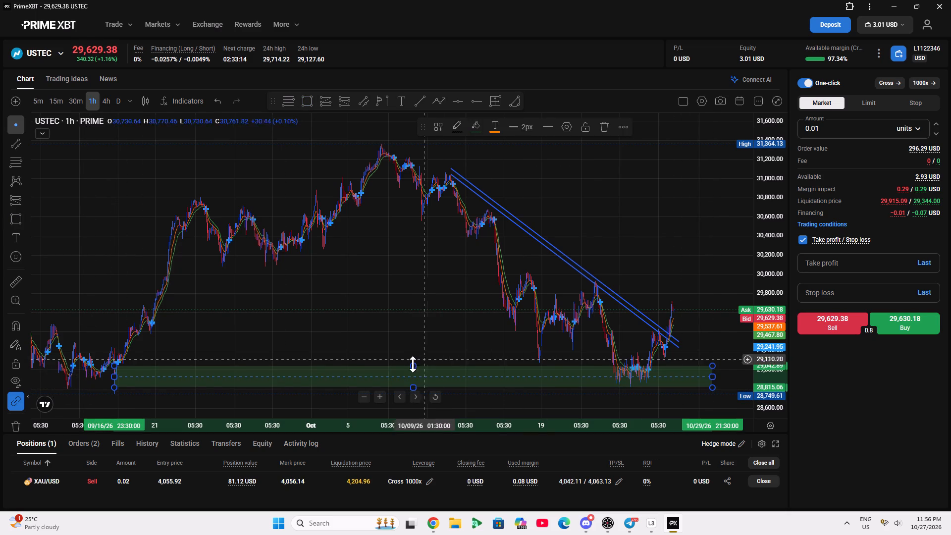
pyautogui.moveTo(410, 366); pyautogui.dragTo(415, 380)
pyautogui.click(427, 360)
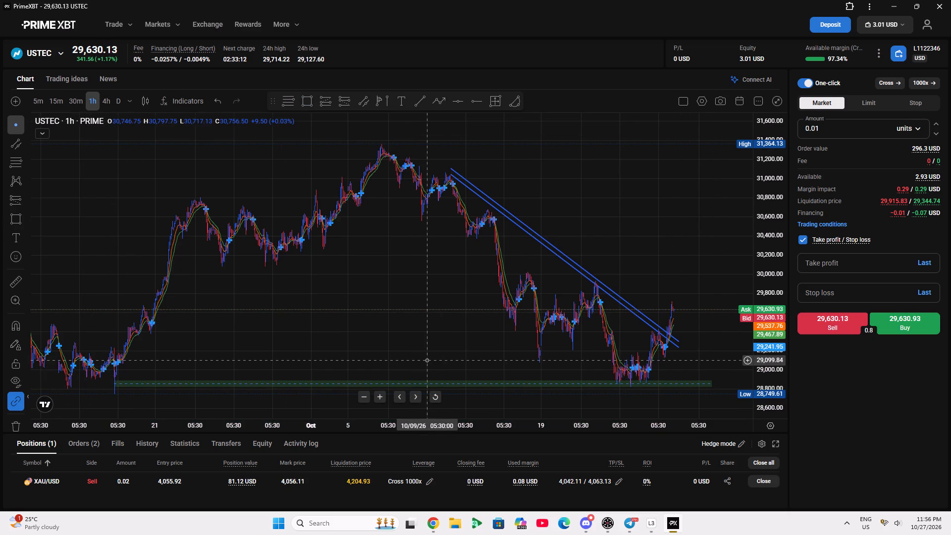
# Examine the 1-hour USTEC candles around the new support zone and the descending channel.
pyautogui.moveTo(427, 360); pyautogui.dragTo(452, 342)
pyautogui.scroll(17, 766, 402)
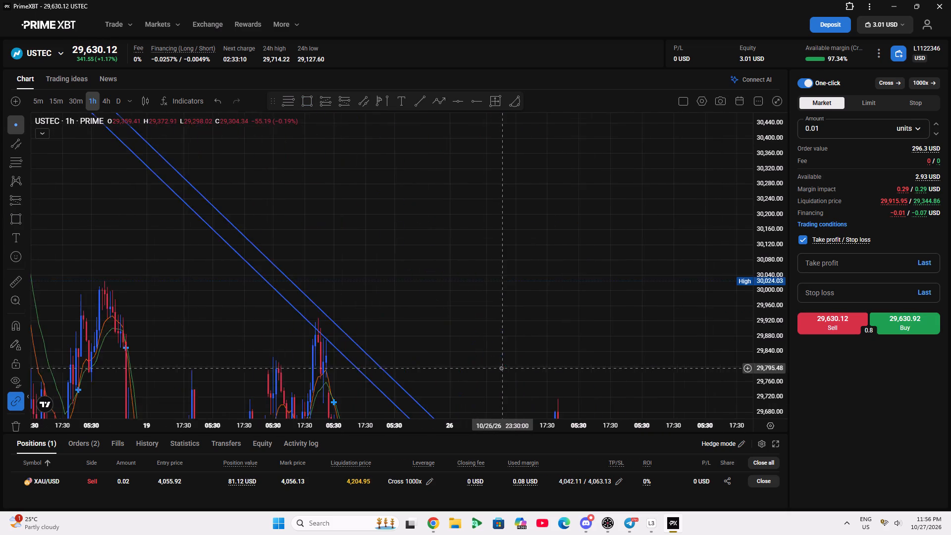
pyautogui.moveTo(581, 314); pyautogui.dragTo(720, 21)
pyautogui.scroll(5, 573, 388)
pyautogui.moveTo(573, 388); pyautogui.dragTo(645, 120)
pyautogui.moveTo(492, 273); pyautogui.dragTo(480, 314)
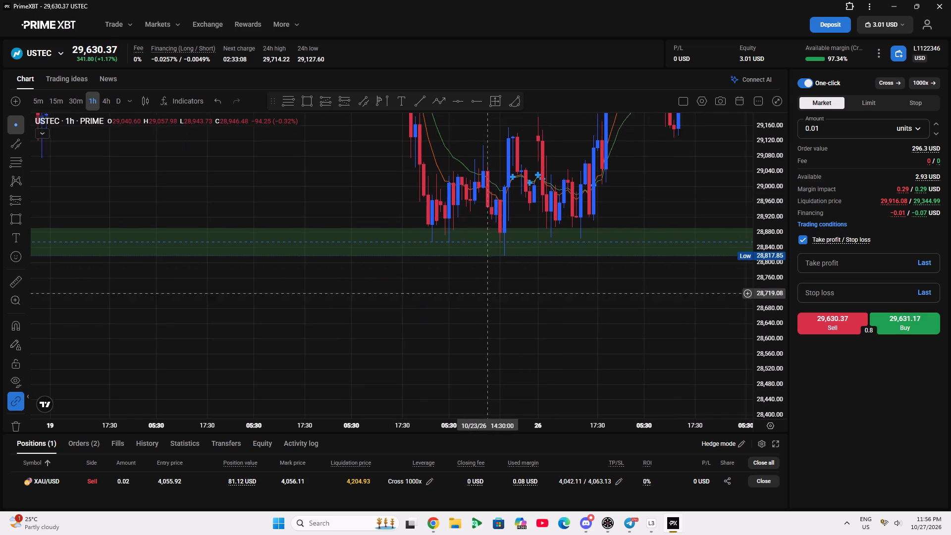
pyautogui.moveTo(480, 314); pyautogui.dragTo(473, 330)
pyautogui.moveTo(481, 279); pyautogui.dragTo(487, 266)
pyautogui.click(451, 308)
pyautogui.scroll(-5, 451, 308)
pyautogui.doubleClick(770, 324)
pyautogui.scroll(-4, 566, 328)
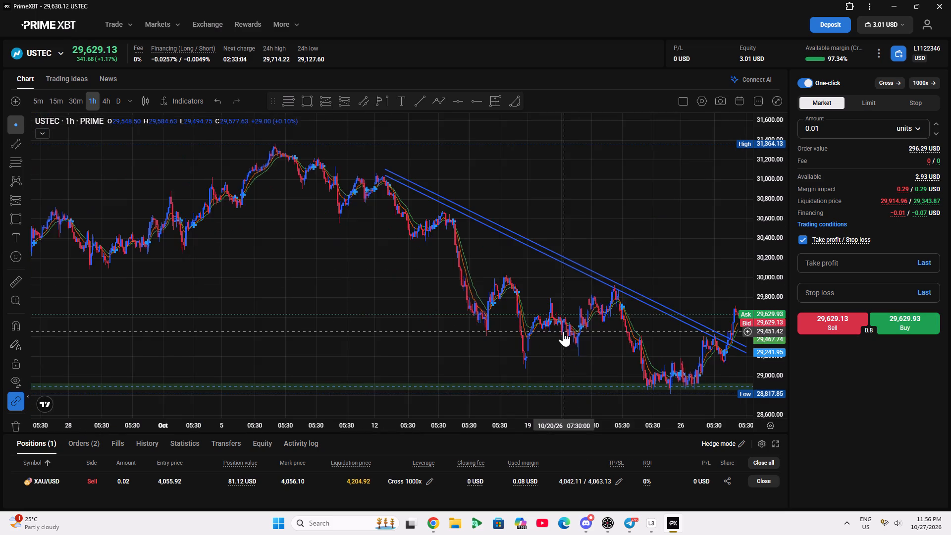
pyautogui.scroll(-8, 563, 331)
pyautogui.moveTo(564, 332); pyautogui.dragTo(360, 306)
# Set the USTEC interval to 4 hours and examine price against the descending channel and support zone.
pyautogui.click(108, 105)
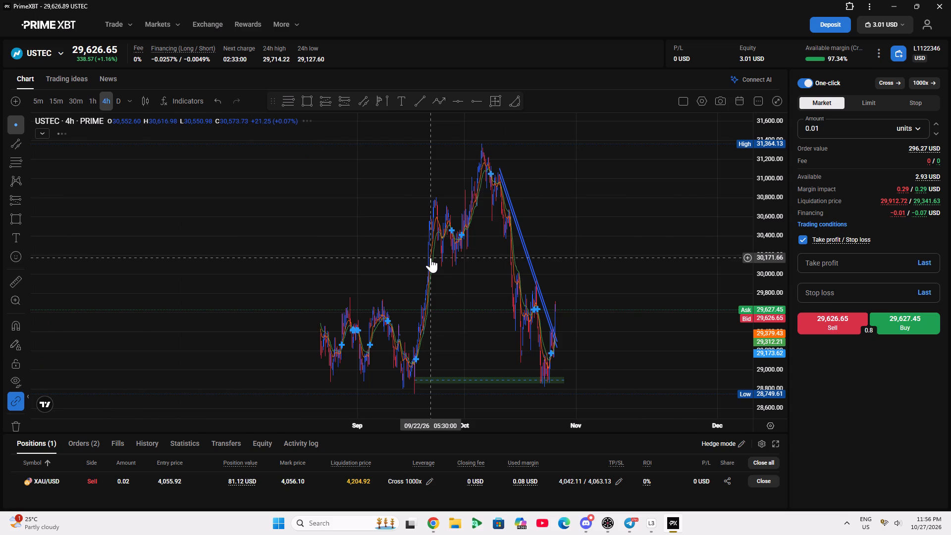
pyautogui.scroll(7, 604, 398)
pyautogui.moveTo(426, 281); pyautogui.dragTo(552, 271)
pyautogui.scroll(5, 543, 328)
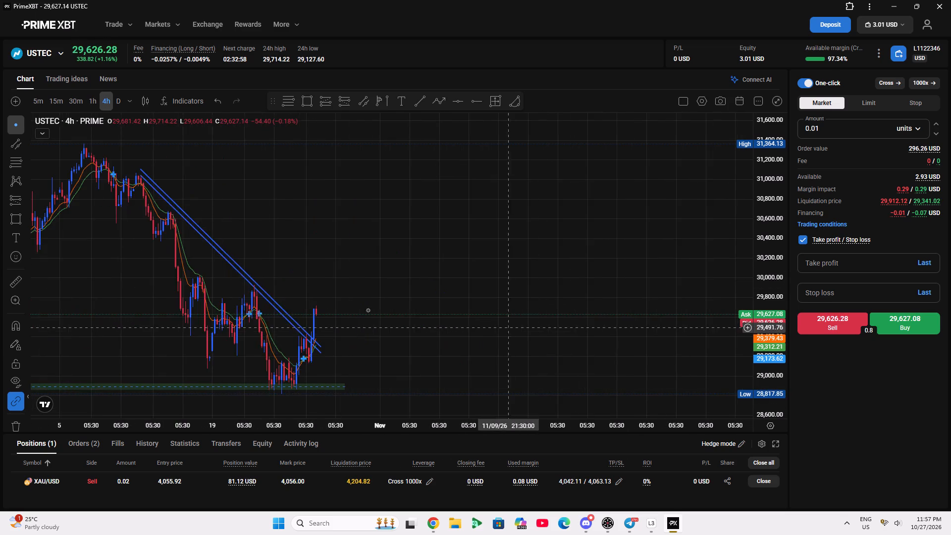
pyautogui.moveTo(300, 293); pyautogui.dragTo(509, 293)
pyautogui.scroll(5, 506, 317)
pyautogui.moveTo(514, 323); pyautogui.dragTo(557, 332)
pyautogui.moveTo(361, 247); pyautogui.dragTo(388, 254)
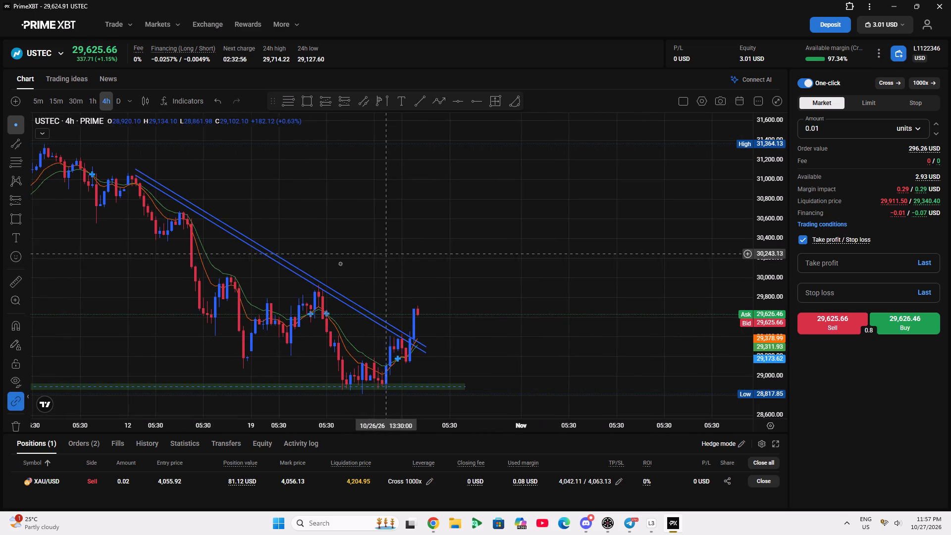
pyautogui.scroll(-3, 411, 0)
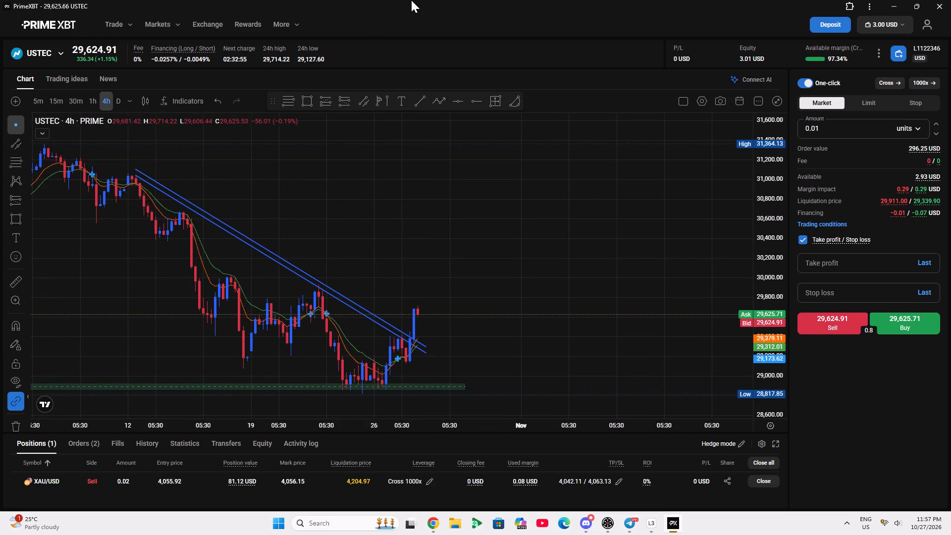
pyautogui.scroll(-1, 411, 0)
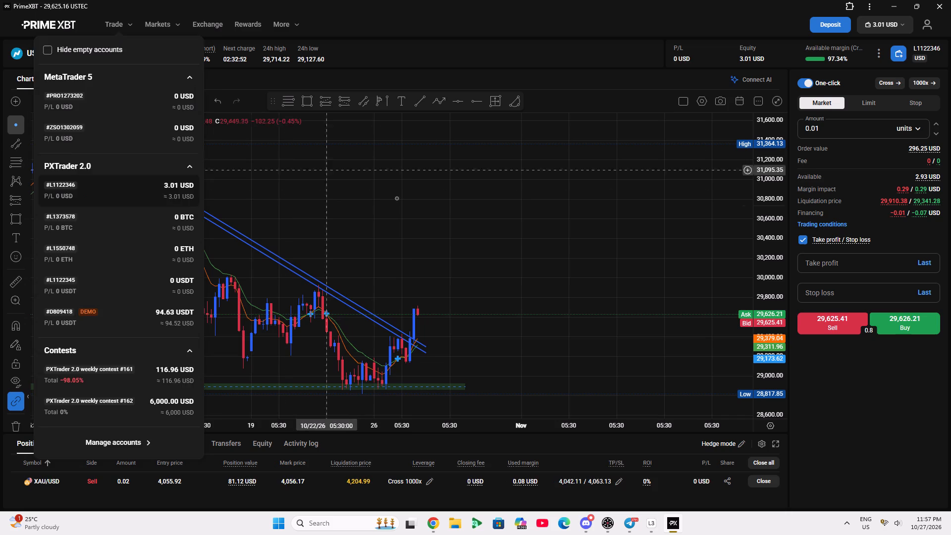
pyautogui.click(433, 212)
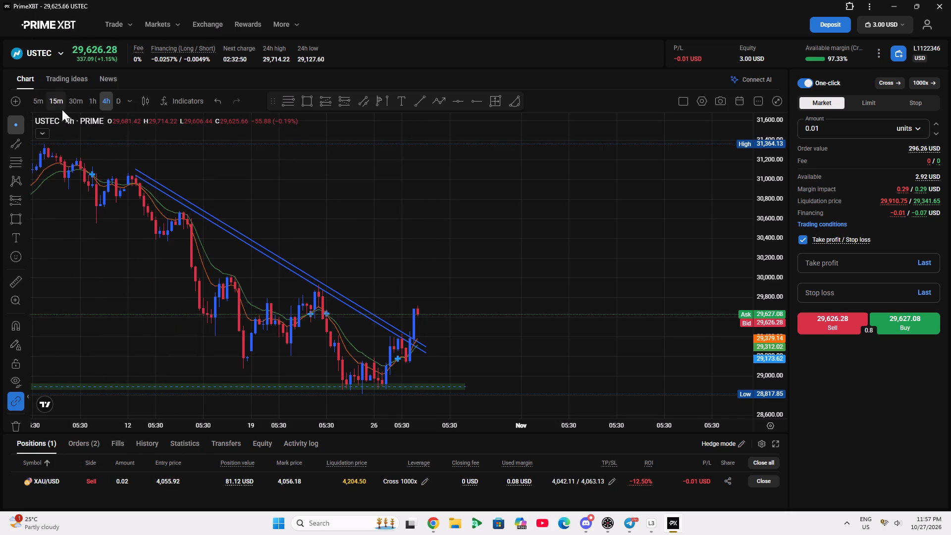
# Set the USTEC interval to 1 day and measure an upward price distance from about 29,635.92 in mid-November.
pyautogui.click(114, 103)
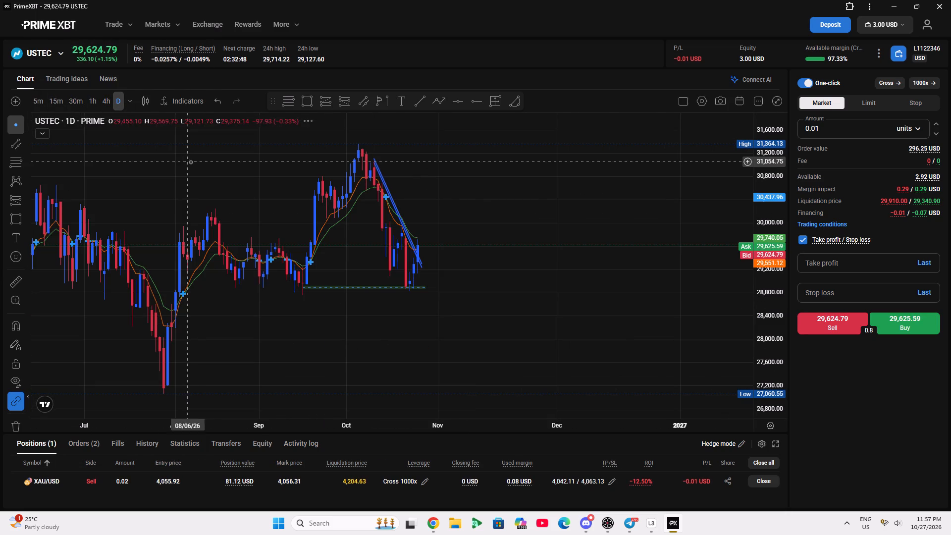
pyautogui.doubleClick(758, 254)
pyautogui.scroll(4, 485, 284)
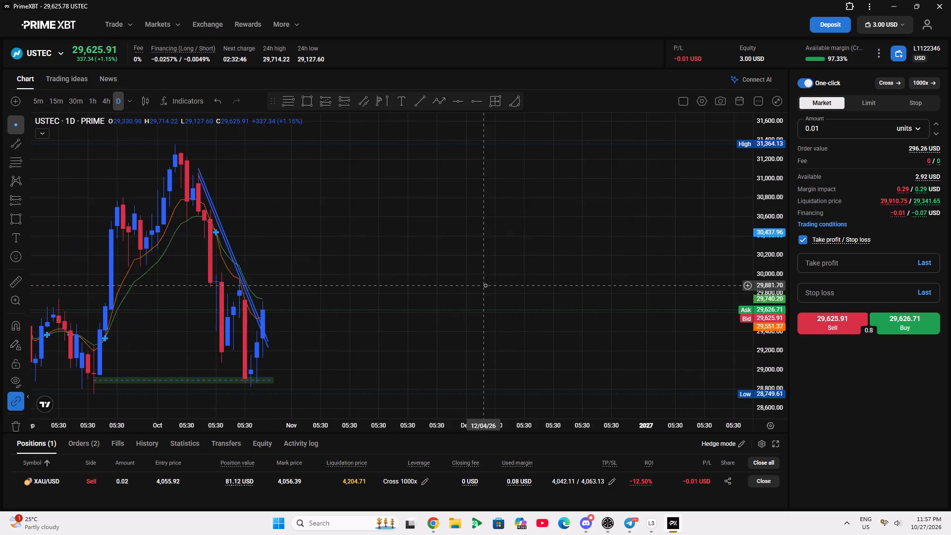
pyautogui.moveTo(442, 281); pyautogui.dragTo(579, 285)
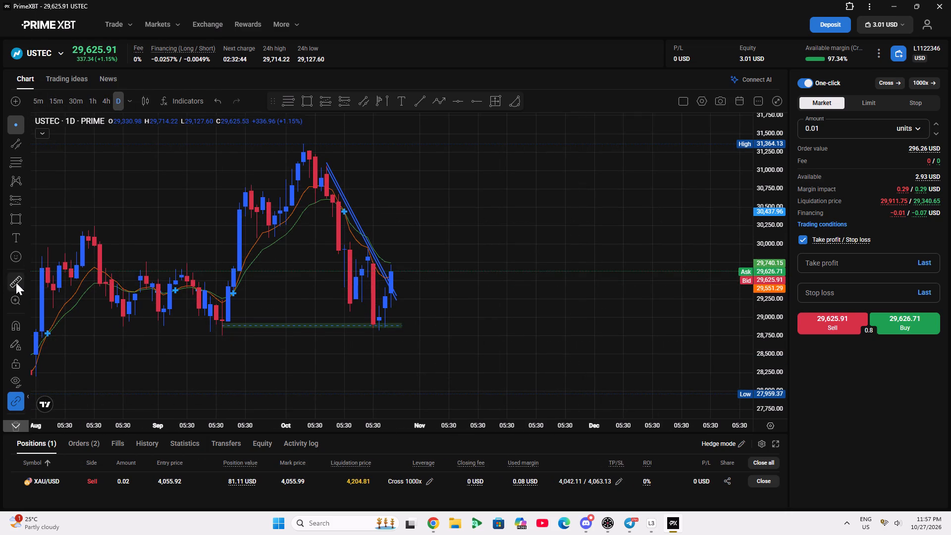
pyautogui.click(16, 282)
pyautogui.click(504, 270)
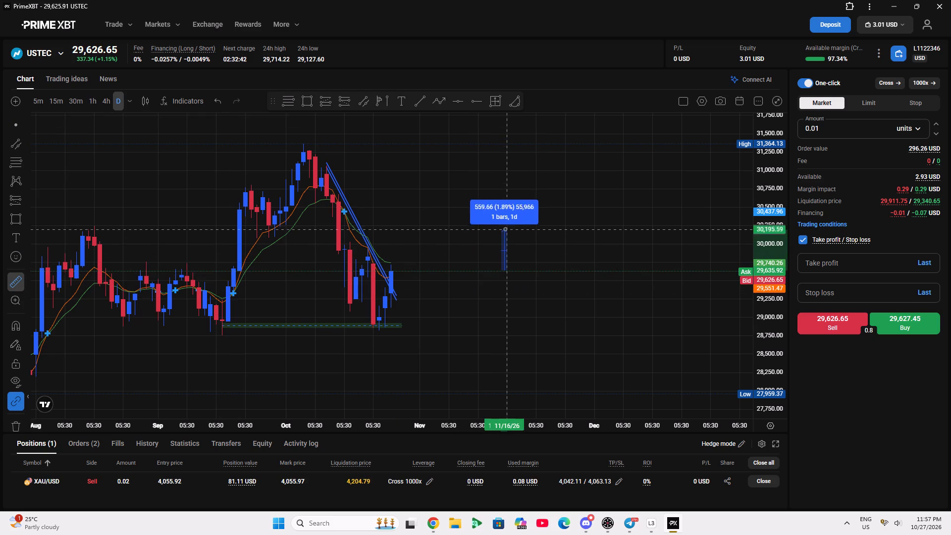
pyautogui.click(508, 200)
pyautogui.click(570, 284)
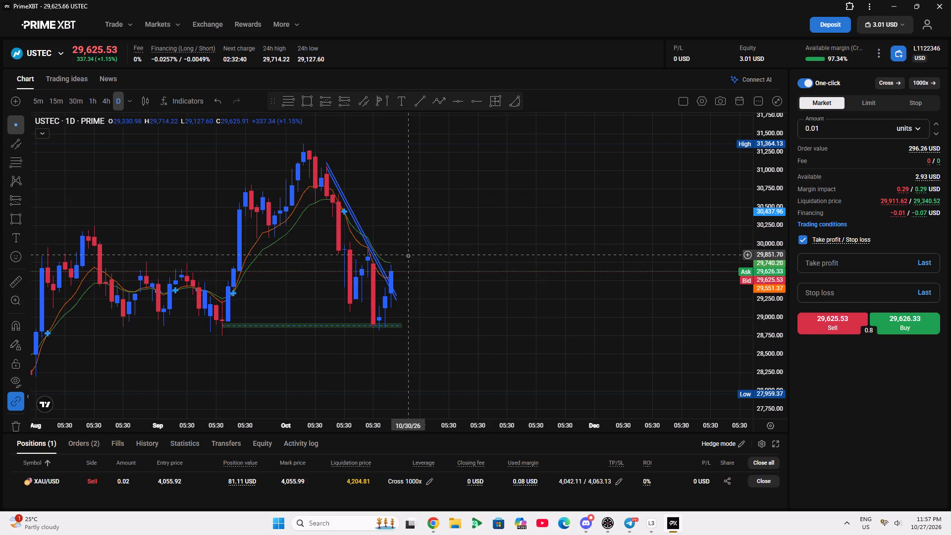
pyautogui.click(413, 258)
pyautogui.moveTo(464, 219); pyautogui.dragTo(471, 274)
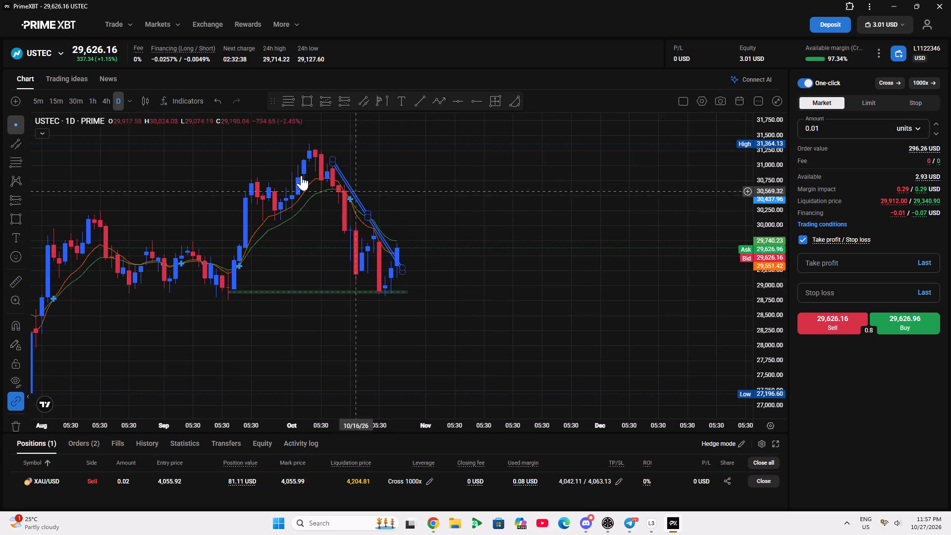
# Set the USTEC chart interval to 15 minutes with the channel and latest candles in view.
pyautogui.click(59, 94)
pyautogui.scroll(-5, 335, 218)
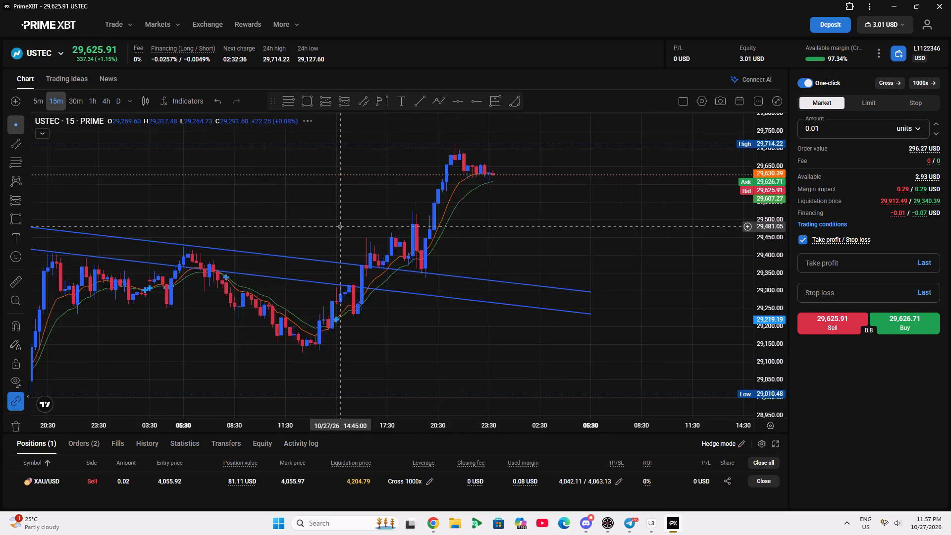
pyautogui.scroll(-6, 505, 238)
pyautogui.moveTo(627, 299); pyautogui.dragTo(586, 335)
pyautogui.scroll(6, 572, 329)
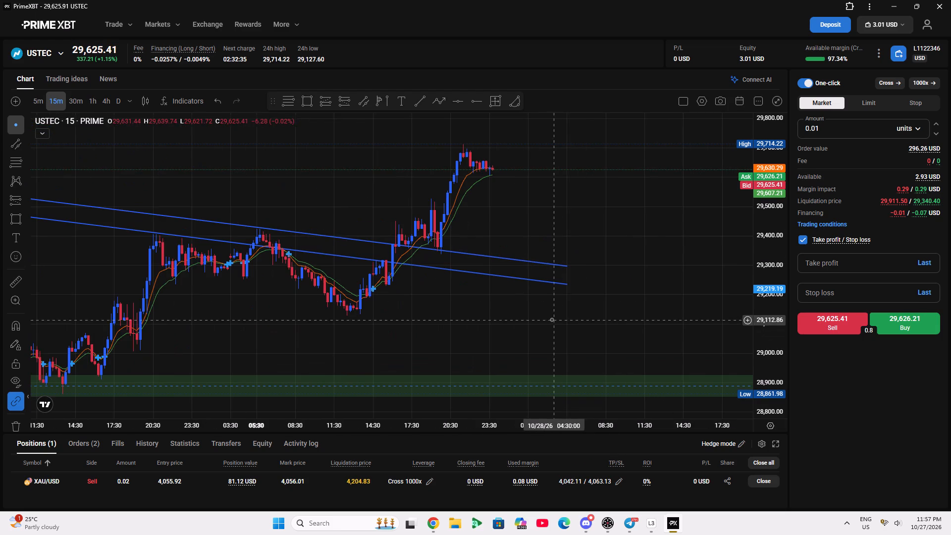
# Draw a thin green zone from 26 October 19:30 to 28 October, spanning about 29,384 down to 29,365.
pyautogui.click(310, 99)
pyautogui.click(139, 240)
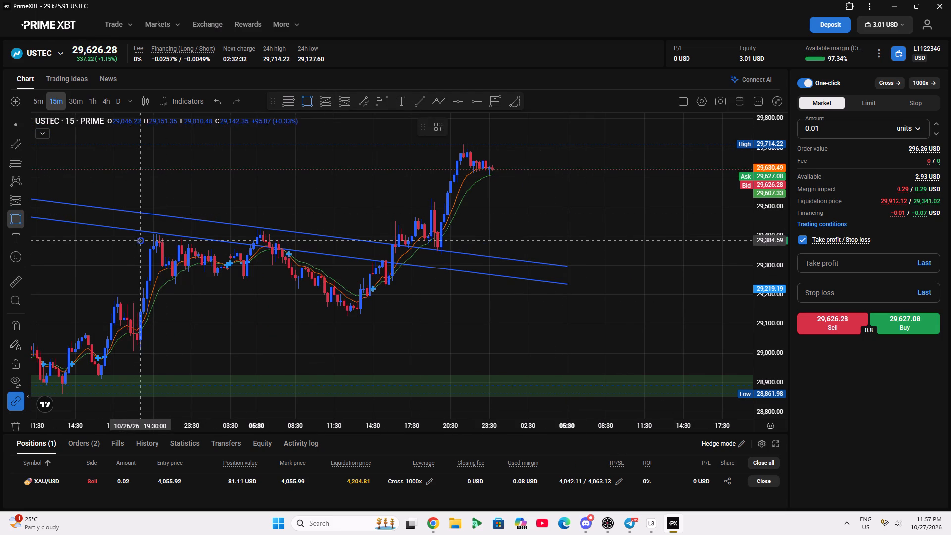
pyautogui.click(645, 246)
pyautogui.click(546, 307)
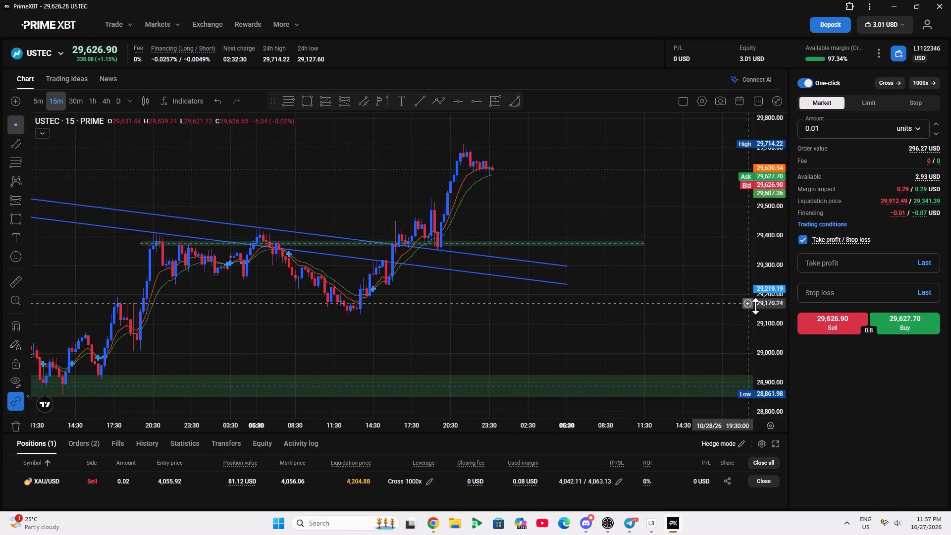
# Place a long position drawing on 27 October with entry about 29,472.44, stop about 29,372.87 and target about 29,676.94.
pyautogui.scroll(3, 777, 328)
pyautogui.moveTo(728, 319); pyautogui.dragTo(717, 373)
pyautogui.scroll(3, 676, 357)
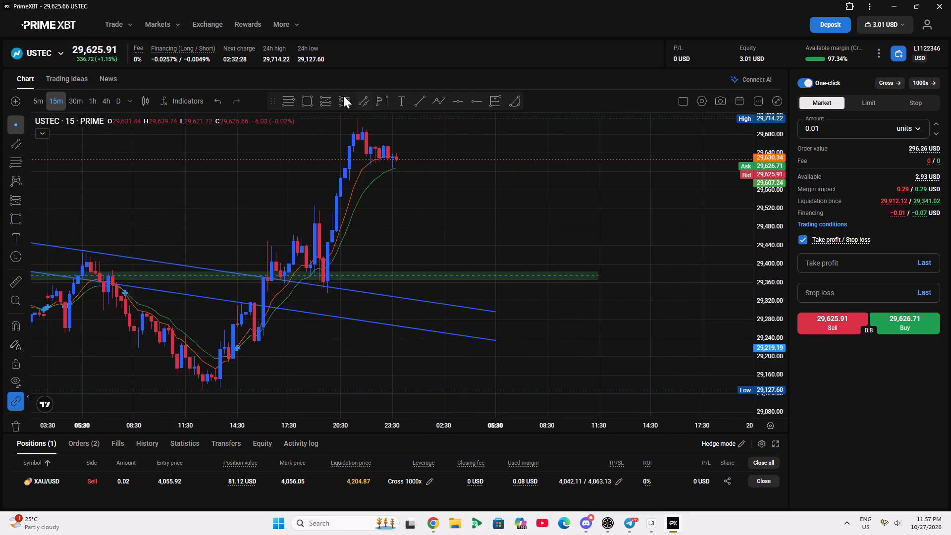
pyautogui.click(329, 97)
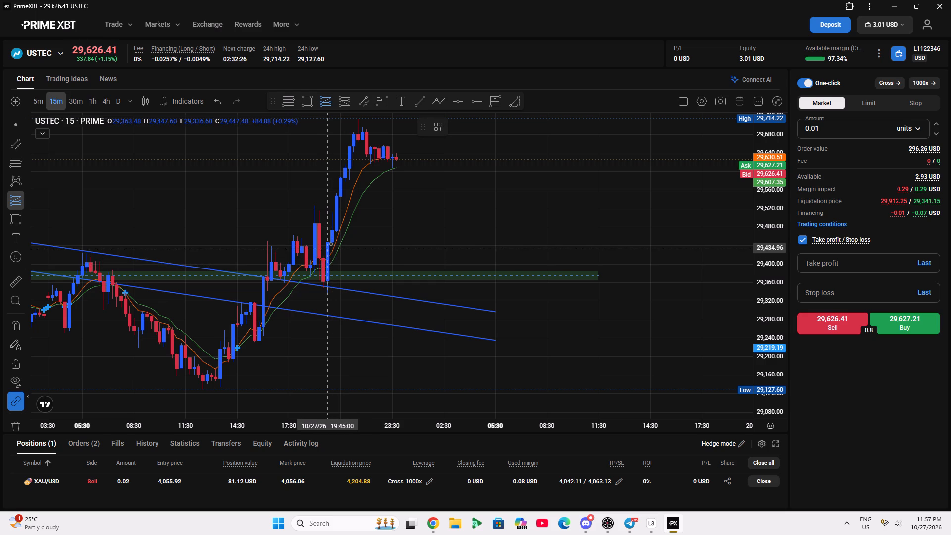
pyautogui.click(337, 230)
pyautogui.moveTo(336, 285); pyautogui.dragTo(339, 275)
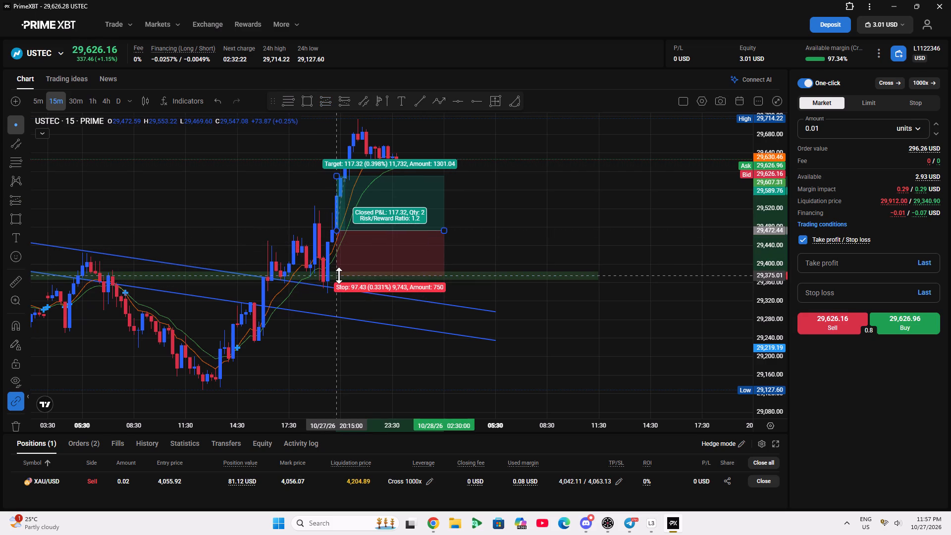
pyautogui.moveTo(339, 275); pyautogui.dragTo(346, 276)
pyautogui.moveTo(586, 202); pyautogui.dragTo(562, 290)
pyautogui.moveTo(313, 259); pyautogui.dragTo(314, 222)
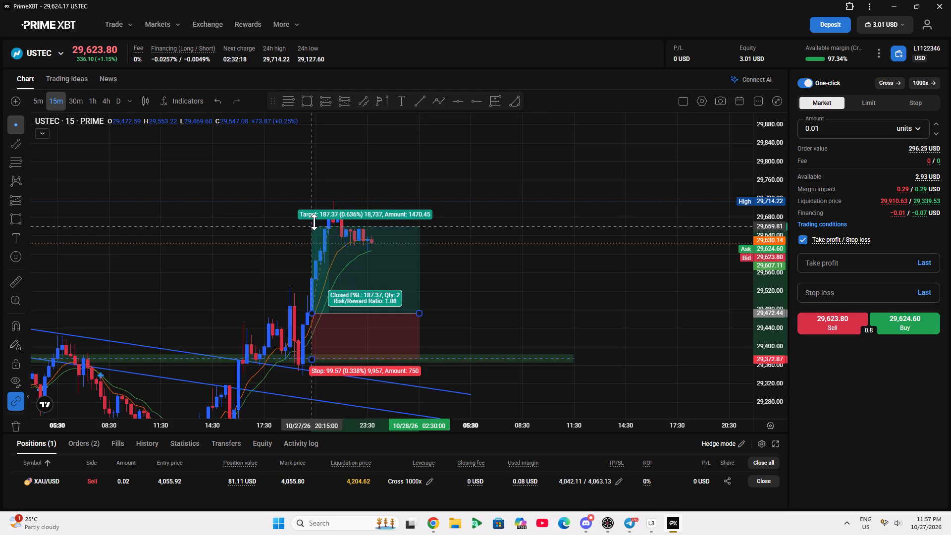
pyautogui.moveTo(314, 222); pyautogui.dragTo(313, 218)
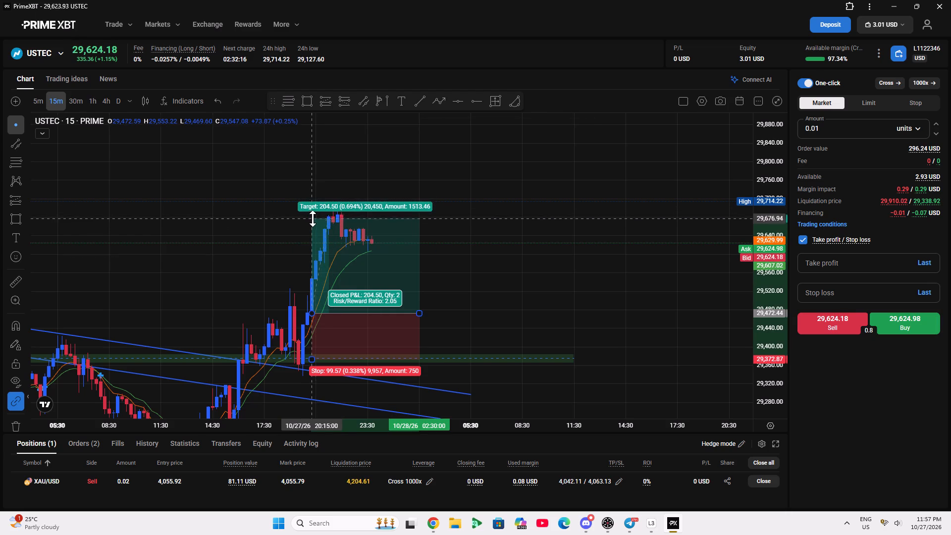
pyautogui.click(635, 190)
# Switch the USTEC order to a limit order and set its price to 30000.
pyautogui.click(870, 260)
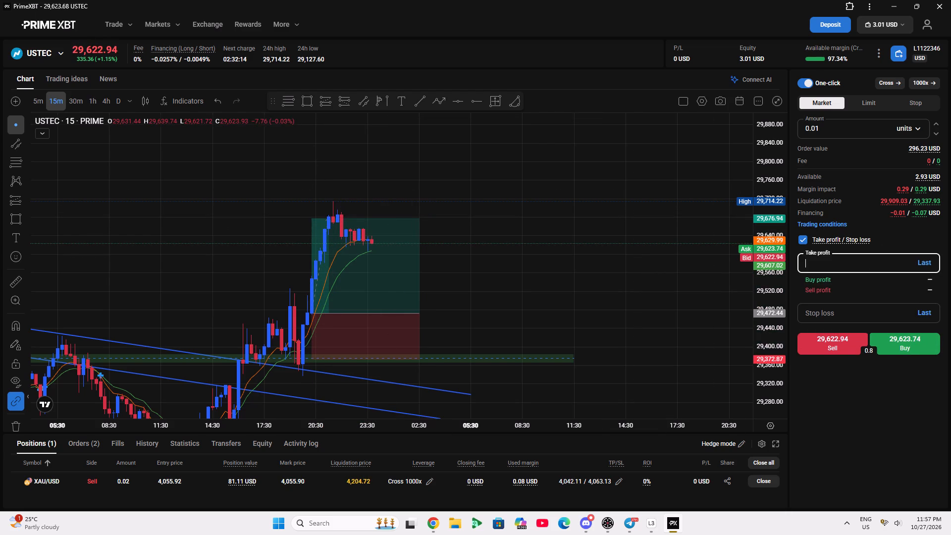
pyautogui.click(867, 103)
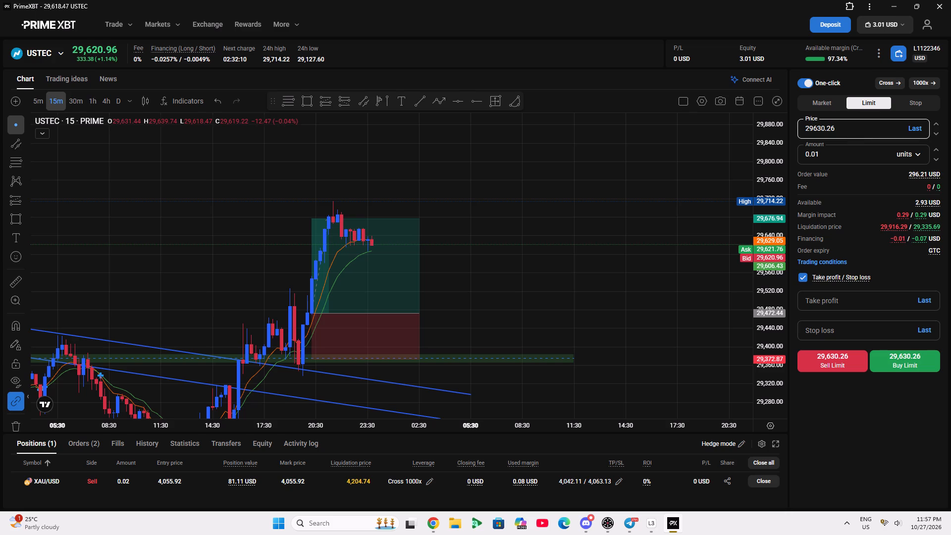
pyautogui.click(849, 125)
pyautogui.press('BackSpace')
pyautogui.press('BackSpace')
pyautogui.press('BackSpace')
pyautogui.press('BackSpace')
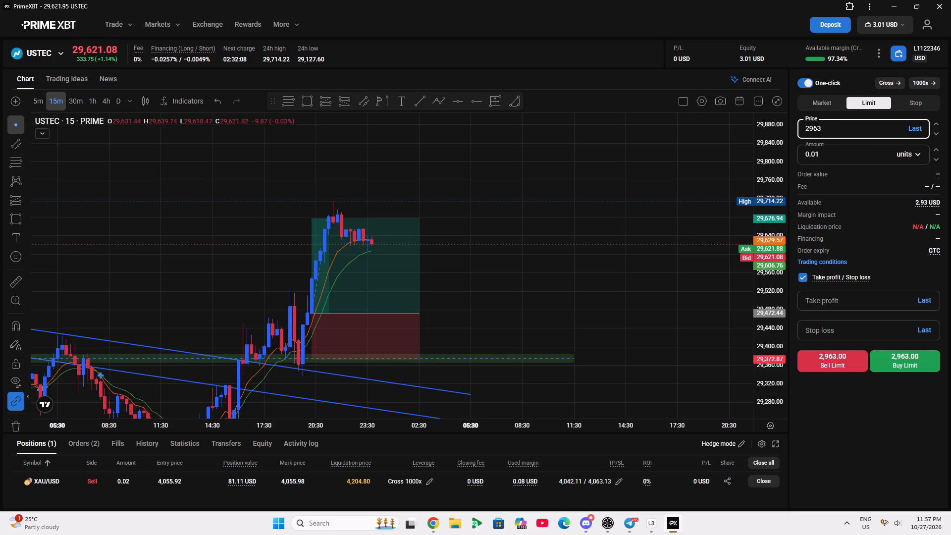
pyautogui.press('BackSpace')
pyautogui.press('BackSpace')
pyautogui.press('BackSpace')
pyautogui.press('BackSpace')
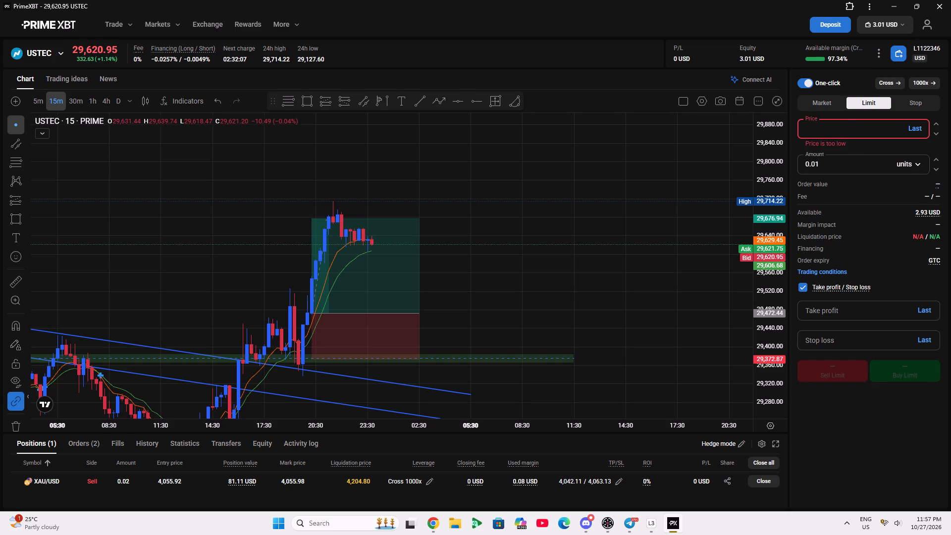
pyautogui.write('30')
pyautogui.press('0')
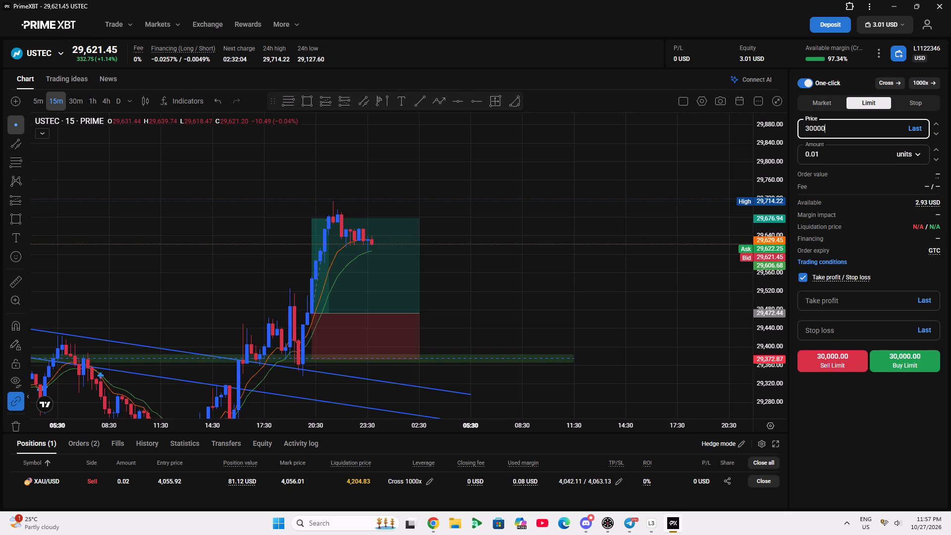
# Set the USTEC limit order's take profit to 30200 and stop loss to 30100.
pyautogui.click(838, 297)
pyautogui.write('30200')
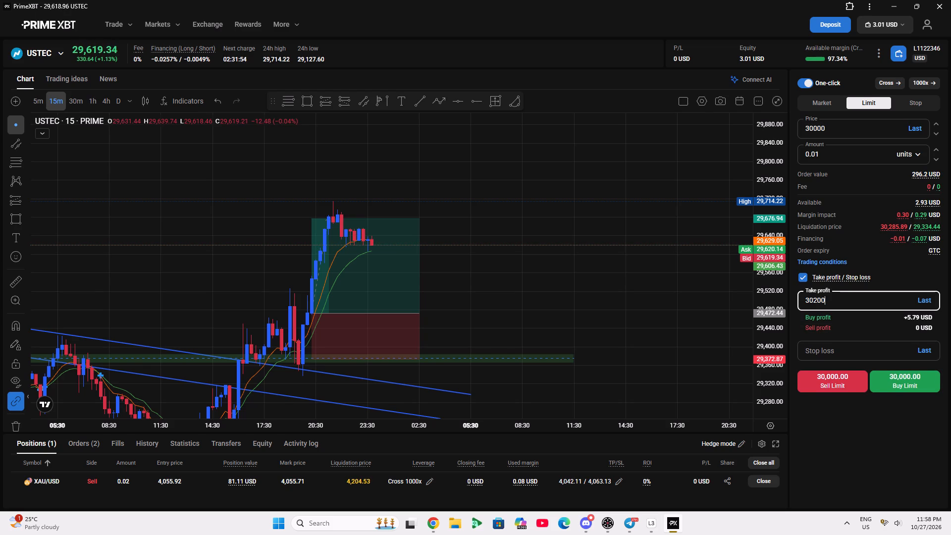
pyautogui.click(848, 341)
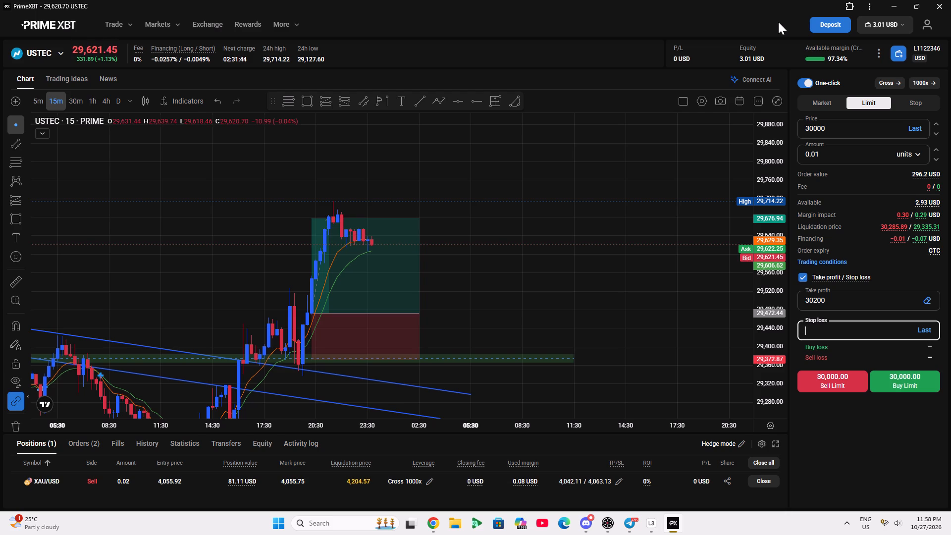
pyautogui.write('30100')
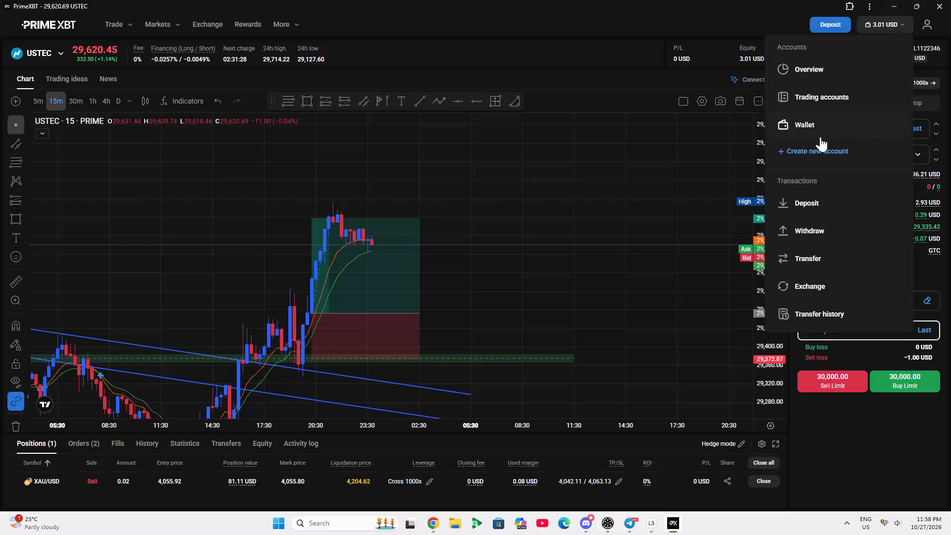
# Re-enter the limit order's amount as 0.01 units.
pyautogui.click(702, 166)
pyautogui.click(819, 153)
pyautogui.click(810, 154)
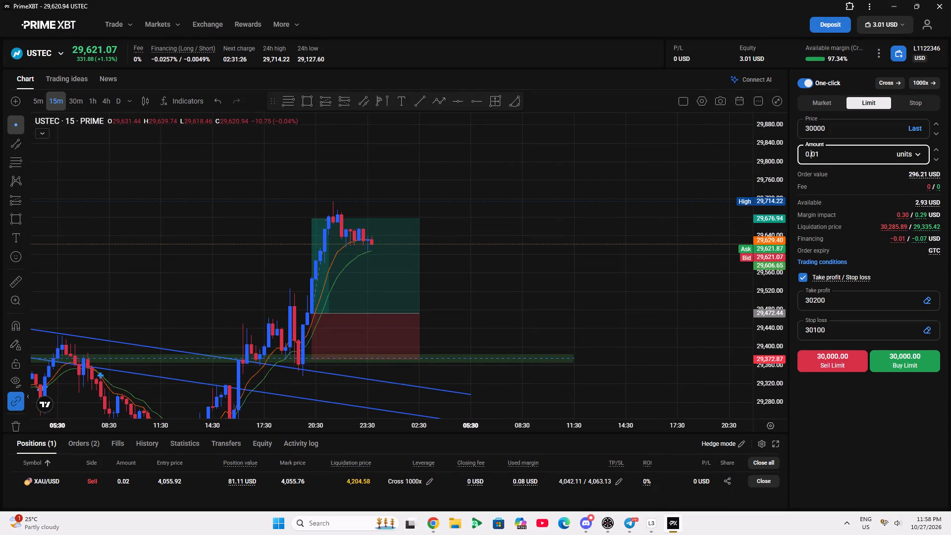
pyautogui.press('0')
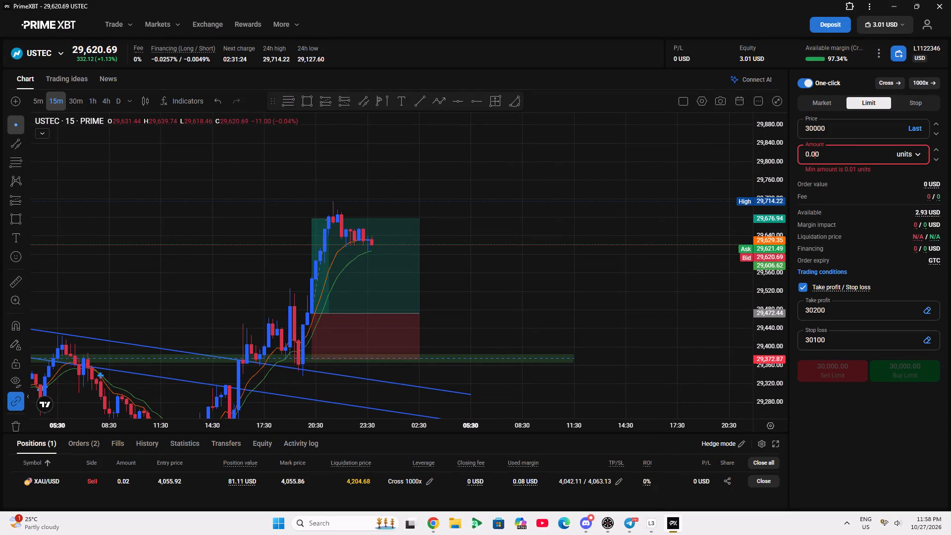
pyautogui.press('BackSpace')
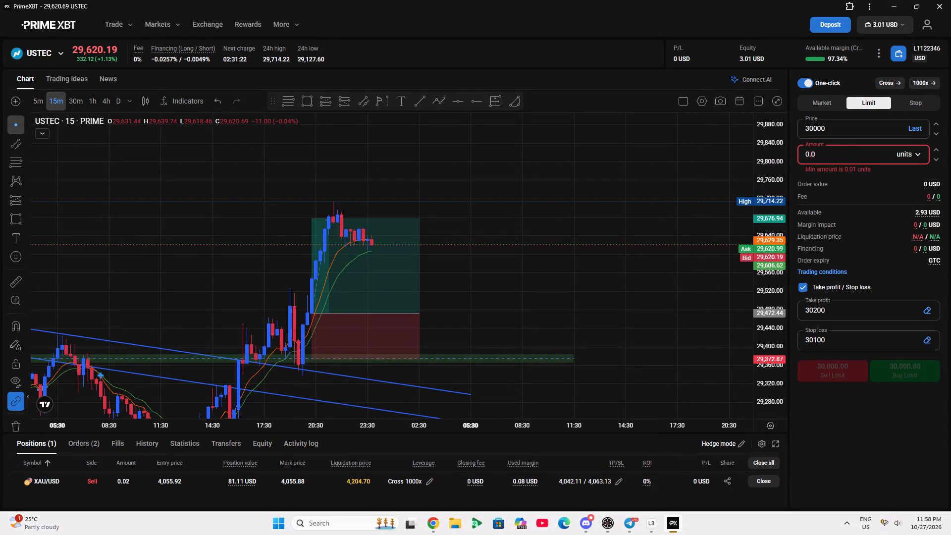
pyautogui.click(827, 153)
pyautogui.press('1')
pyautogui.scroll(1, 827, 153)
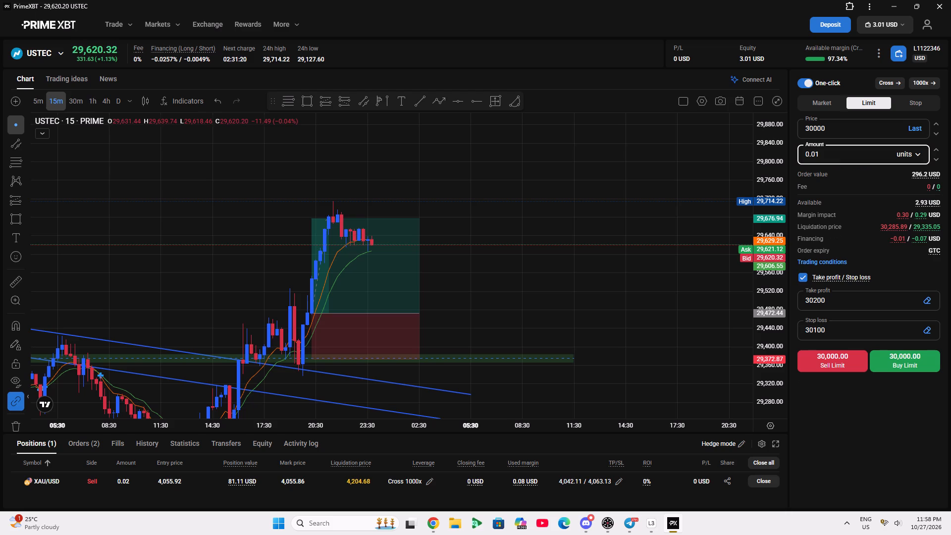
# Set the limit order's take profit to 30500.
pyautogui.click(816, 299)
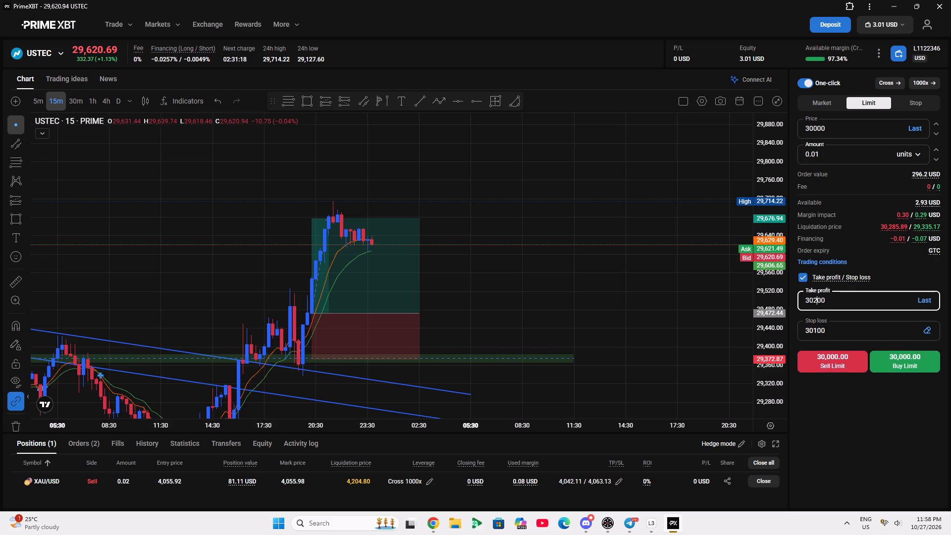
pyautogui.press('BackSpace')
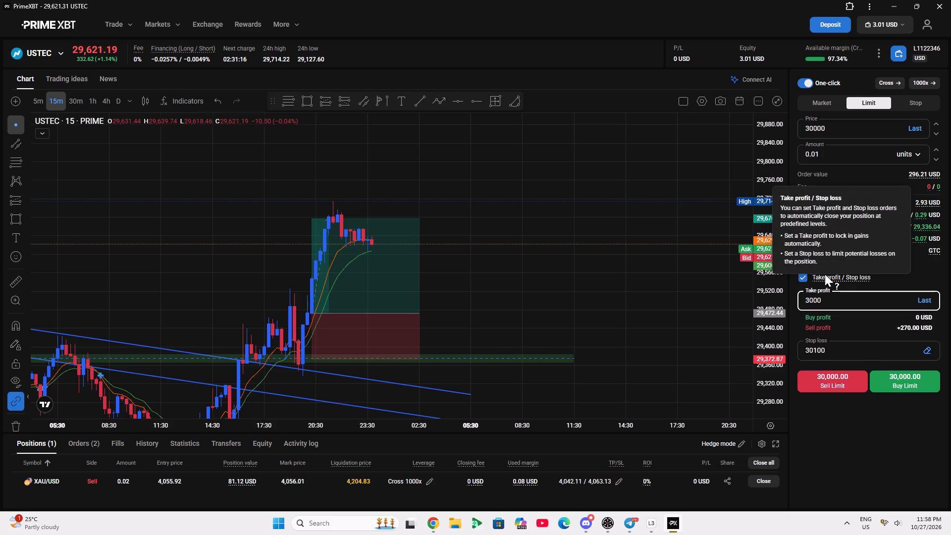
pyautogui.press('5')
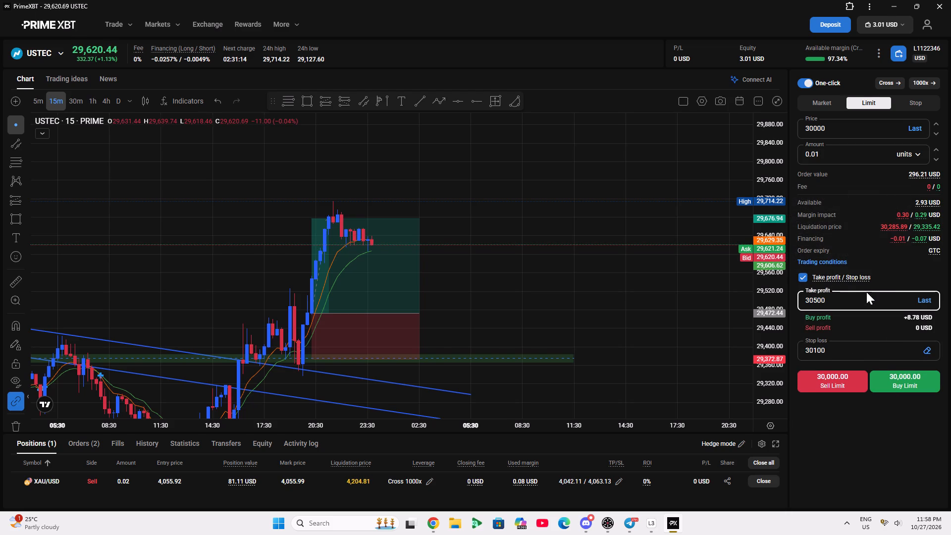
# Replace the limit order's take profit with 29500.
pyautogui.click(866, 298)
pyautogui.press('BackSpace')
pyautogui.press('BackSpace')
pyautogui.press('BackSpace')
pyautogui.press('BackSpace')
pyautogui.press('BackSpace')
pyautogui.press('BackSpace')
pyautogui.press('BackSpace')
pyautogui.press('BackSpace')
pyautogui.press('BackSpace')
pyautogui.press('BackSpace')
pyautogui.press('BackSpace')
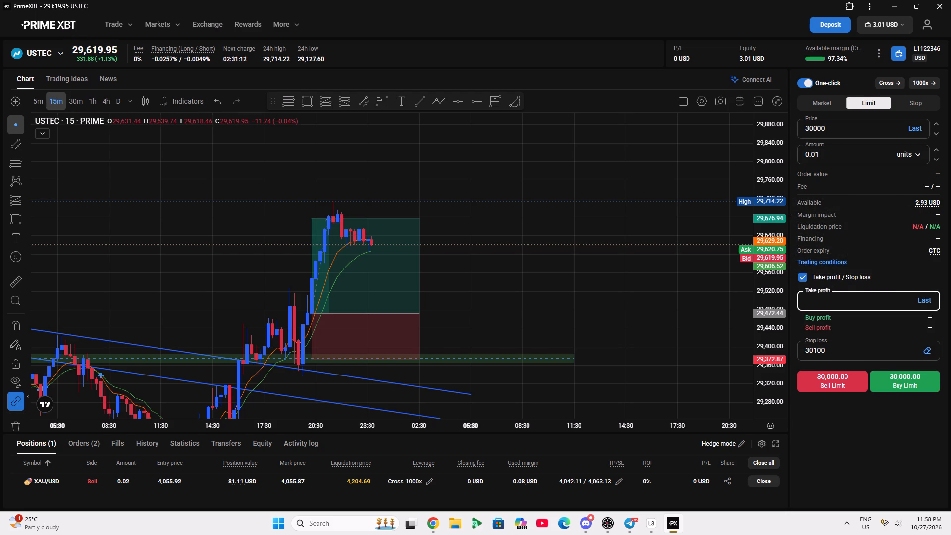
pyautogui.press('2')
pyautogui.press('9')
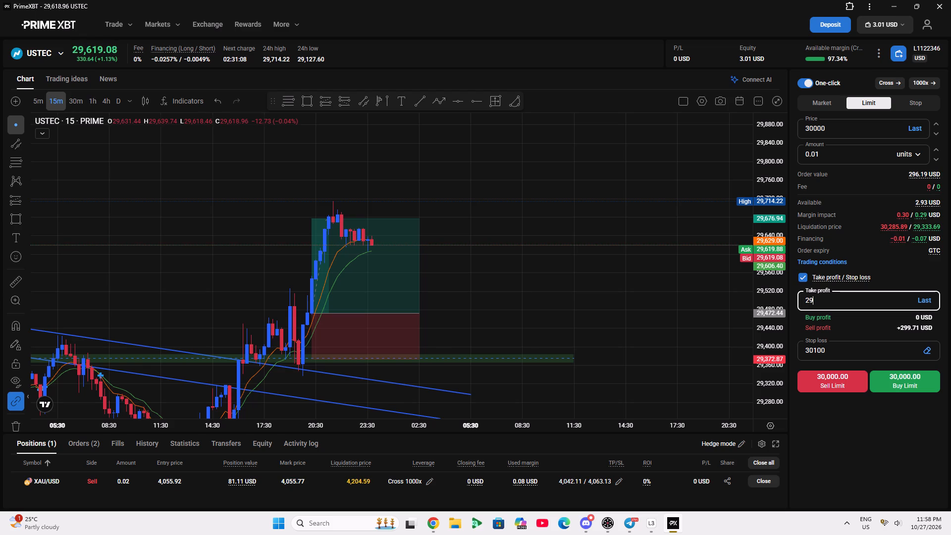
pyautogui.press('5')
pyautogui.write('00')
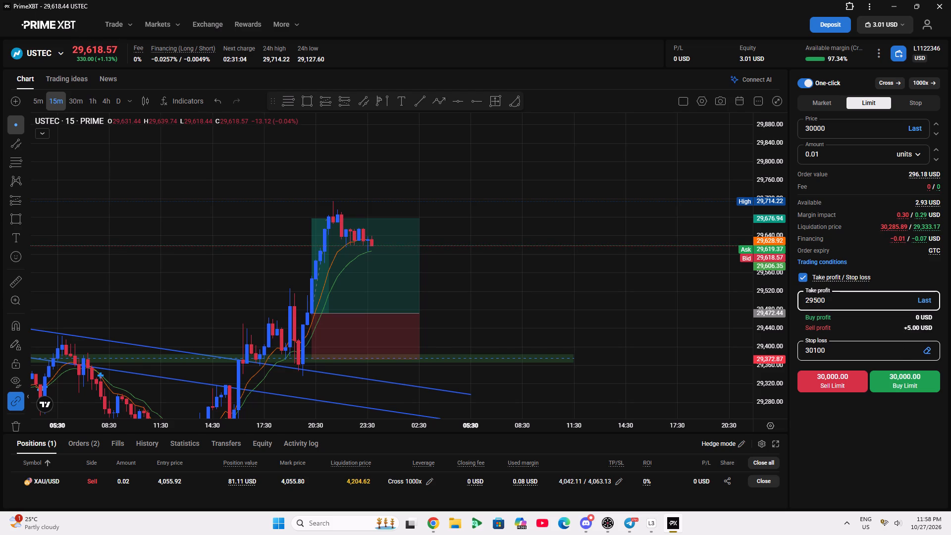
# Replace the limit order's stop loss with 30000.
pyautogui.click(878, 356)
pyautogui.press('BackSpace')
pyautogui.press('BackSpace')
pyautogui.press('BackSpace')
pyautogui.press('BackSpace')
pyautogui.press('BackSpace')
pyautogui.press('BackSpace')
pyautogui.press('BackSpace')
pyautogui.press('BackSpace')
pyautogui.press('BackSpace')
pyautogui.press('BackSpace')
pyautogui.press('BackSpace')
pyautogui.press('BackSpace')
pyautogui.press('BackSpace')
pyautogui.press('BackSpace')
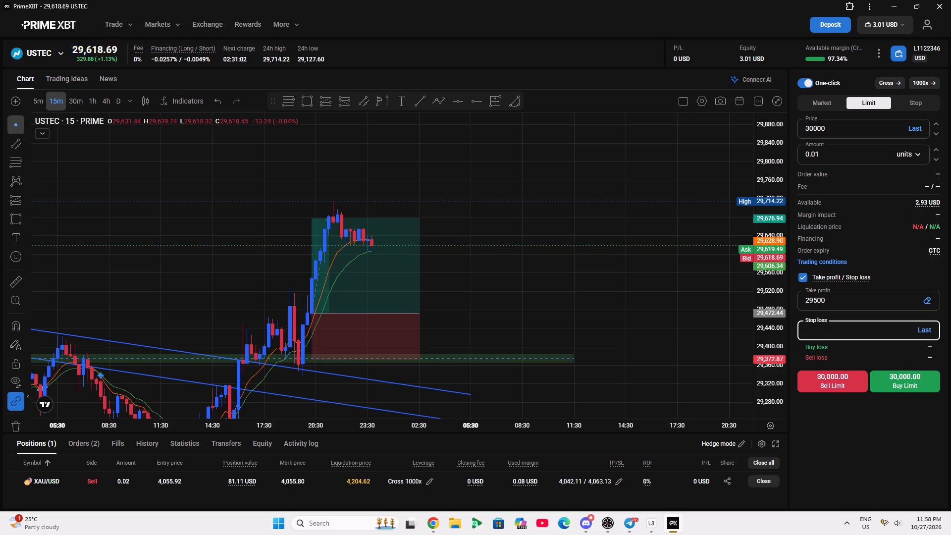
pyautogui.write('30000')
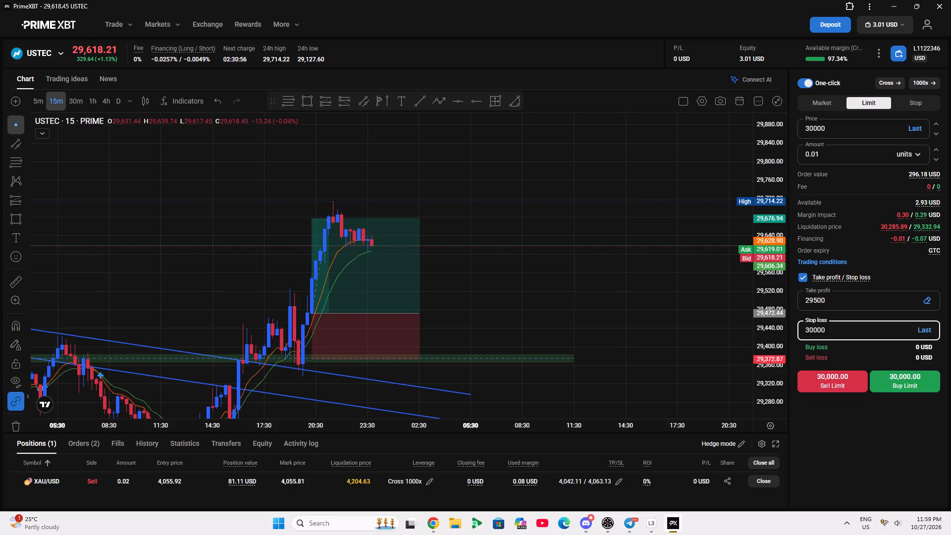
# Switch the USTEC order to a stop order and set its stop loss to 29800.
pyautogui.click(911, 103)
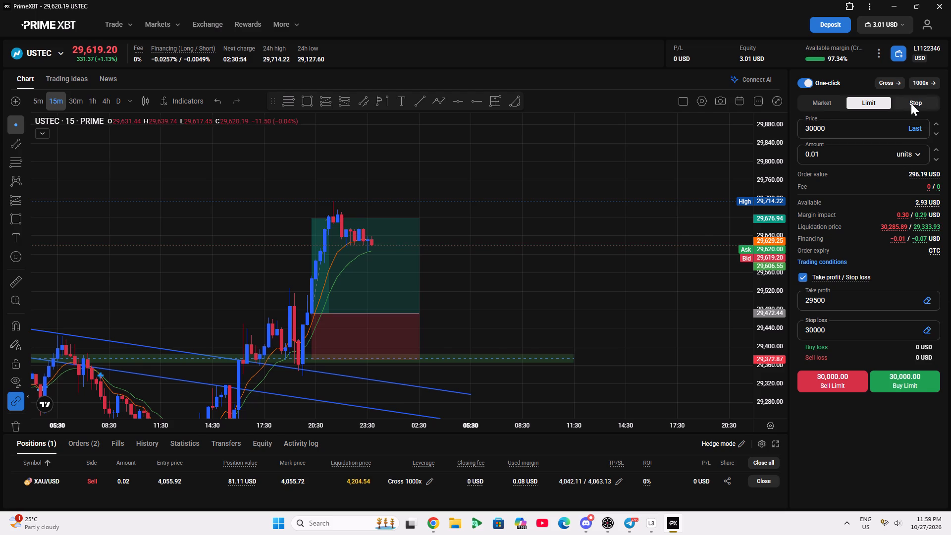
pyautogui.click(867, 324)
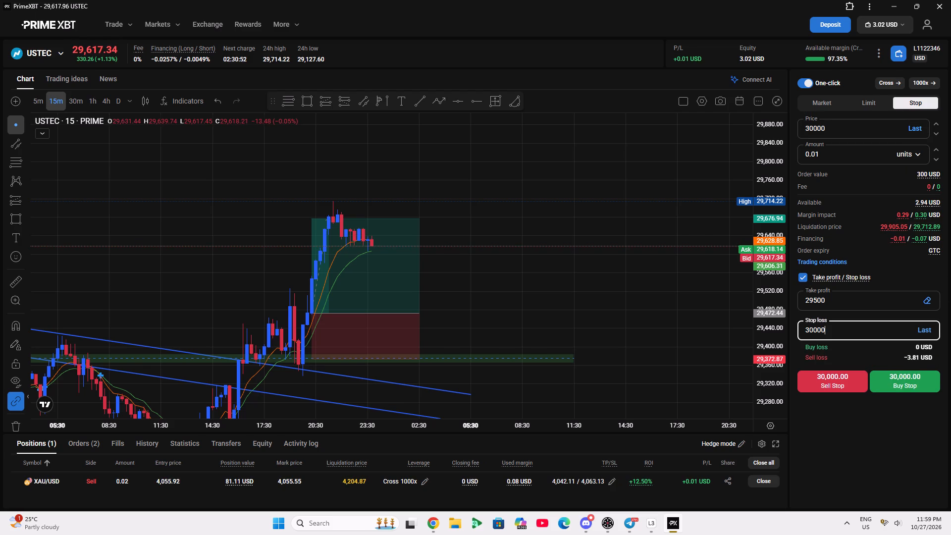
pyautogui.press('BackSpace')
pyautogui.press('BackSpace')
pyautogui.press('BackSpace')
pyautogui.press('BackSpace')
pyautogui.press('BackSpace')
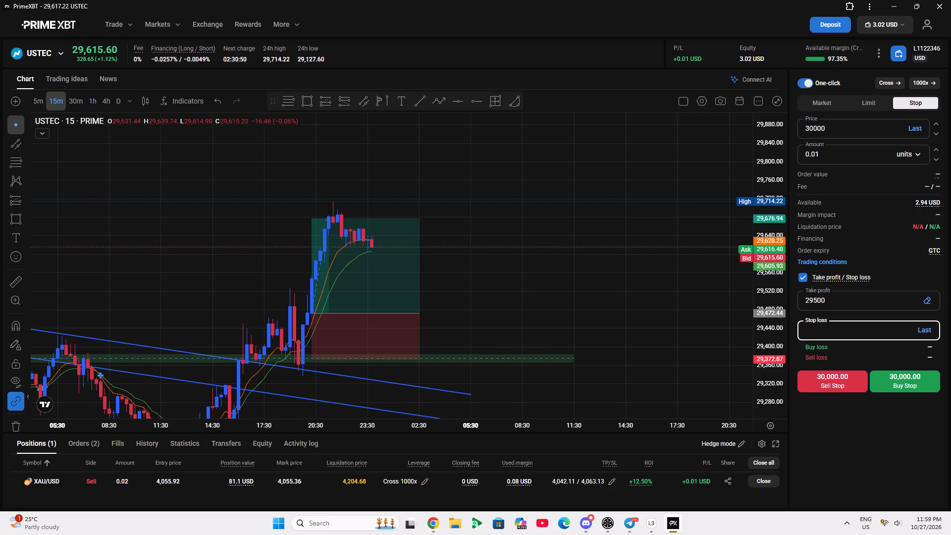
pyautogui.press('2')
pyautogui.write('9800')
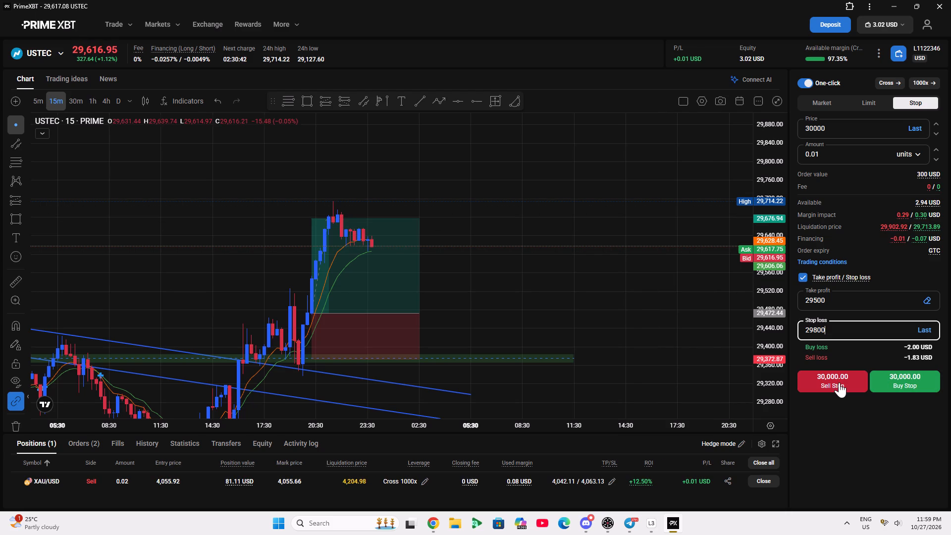
# Clear the order's take profit and stop loss values and switch it to a market order.
pyautogui.moveTo(715, 148); pyautogui.dragTo(698, 277)
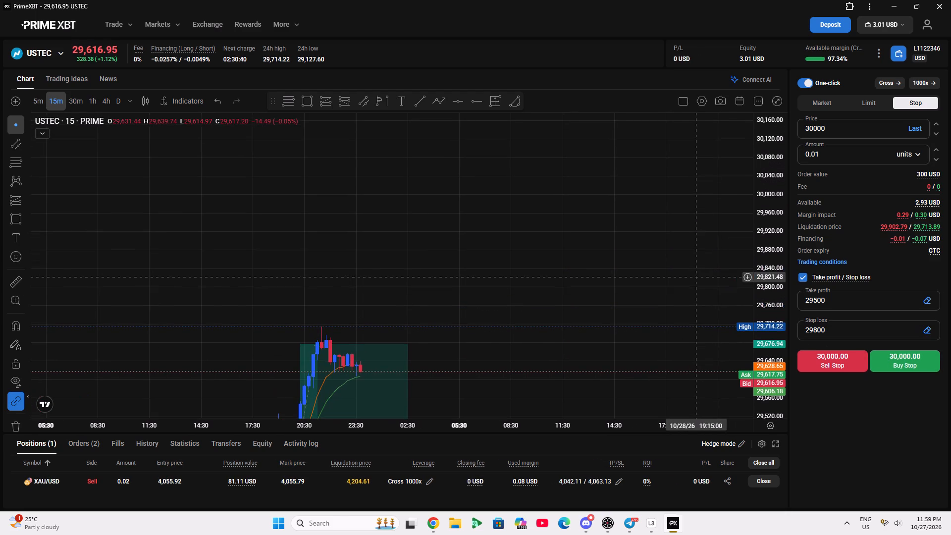
pyautogui.moveTo(698, 277); pyautogui.dragTo(694, 207)
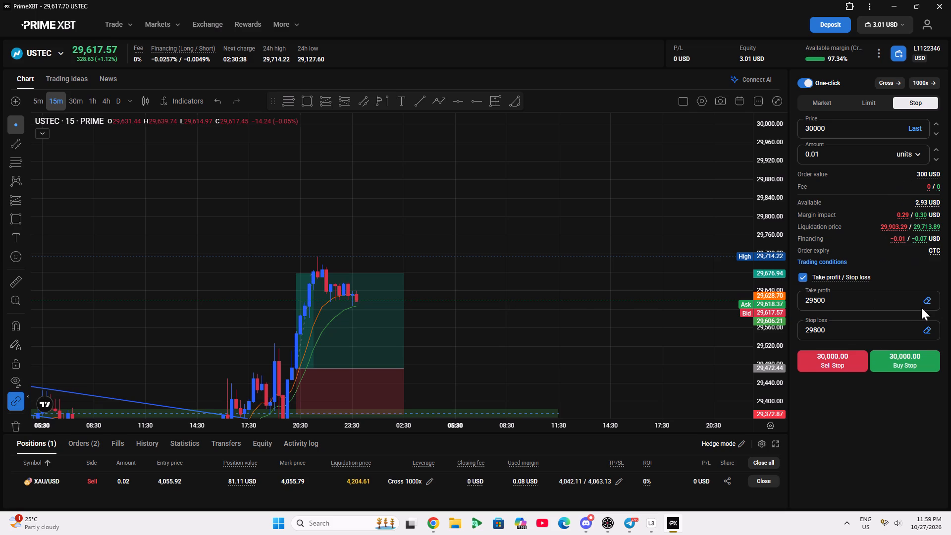
pyautogui.click(927, 301)
pyautogui.click(930, 333)
pyautogui.click(814, 102)
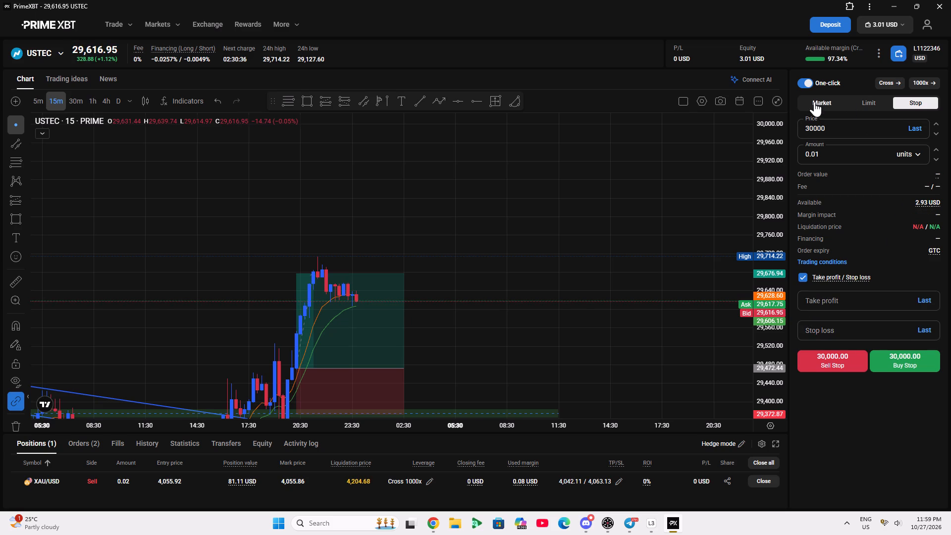
# Extend the thin green zone's end to 28 October 13:30 and raise its top edge to about 29,389.79.
pyautogui.moveTo(631, 208); pyautogui.dragTo(752, 195)
pyautogui.moveTo(643, 211); pyautogui.dragTo(667, 133)
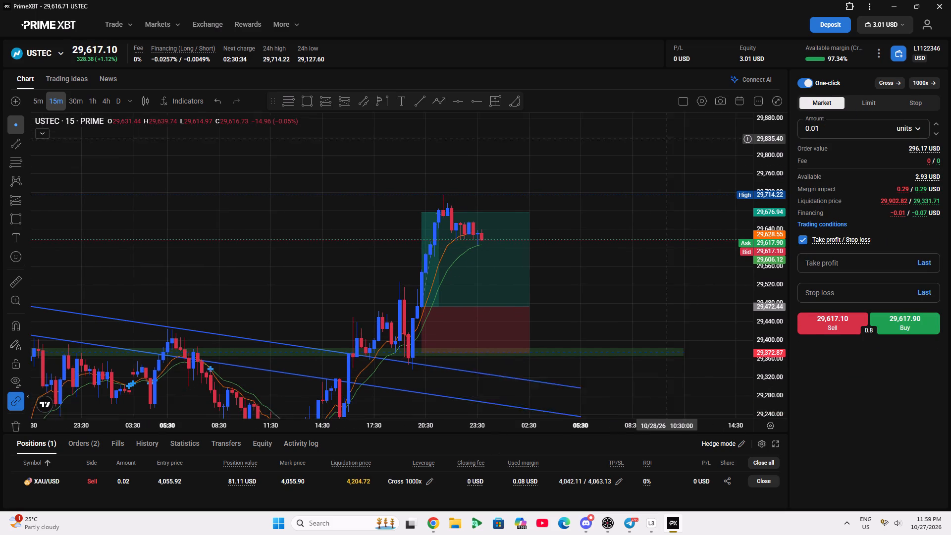
pyautogui.moveTo(667, 133); pyautogui.dragTo(666, 143)
pyautogui.scroll(-5, 565, 234)
pyautogui.moveTo(676, 312); pyautogui.dragTo(678, 197)
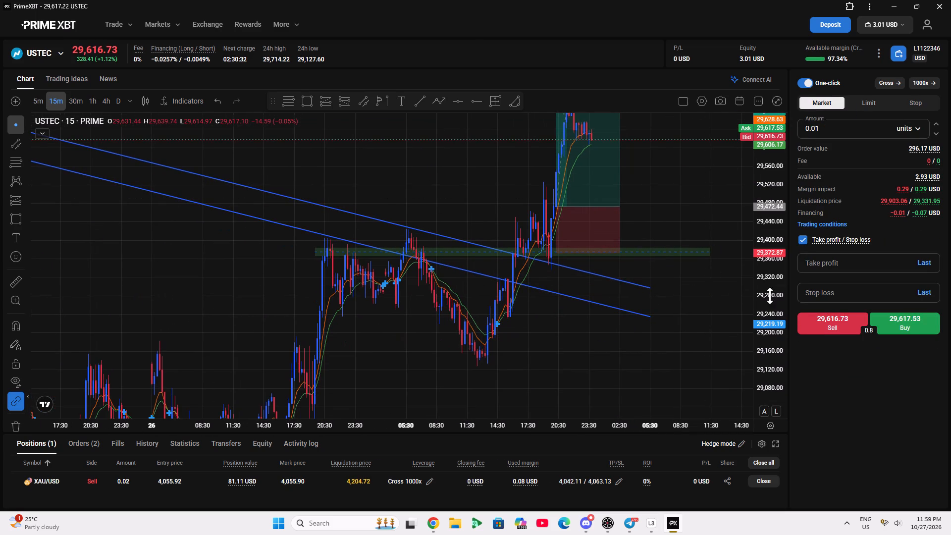
pyautogui.tripleClick(778, 296)
pyautogui.moveTo(598, 306); pyautogui.dragTo(358, 388)
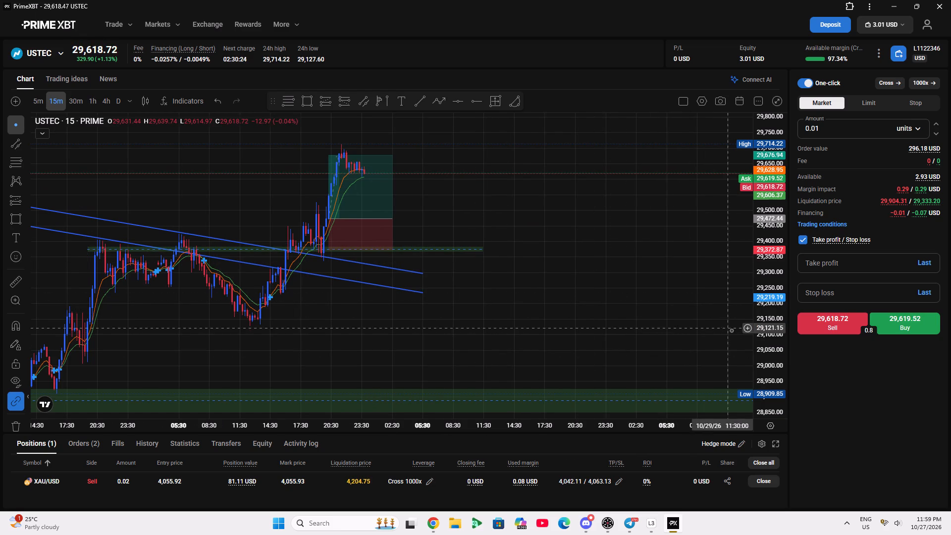
pyautogui.scroll(4, 768, 343)
pyautogui.moveTo(488, 338); pyautogui.dragTo(566, 363)
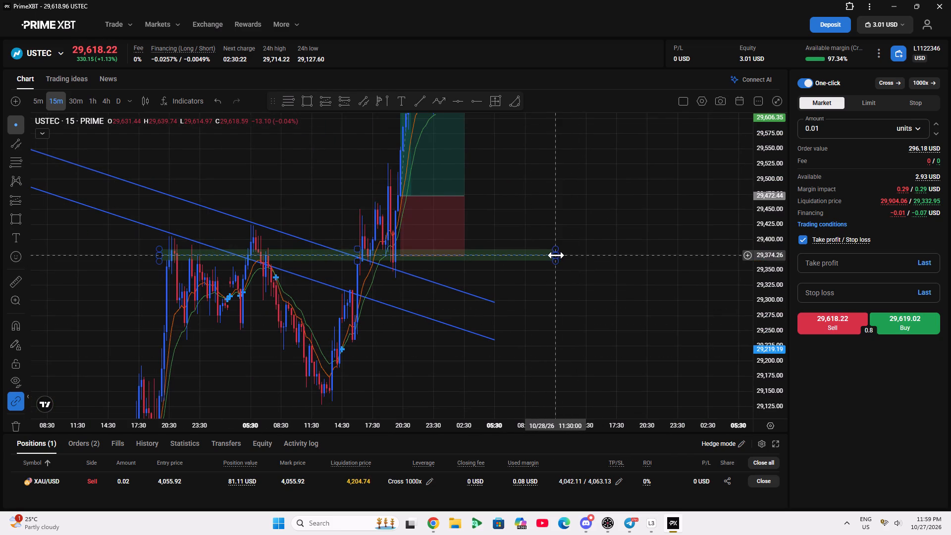
pyautogui.moveTo(556, 255); pyautogui.dragTo(566, 256)
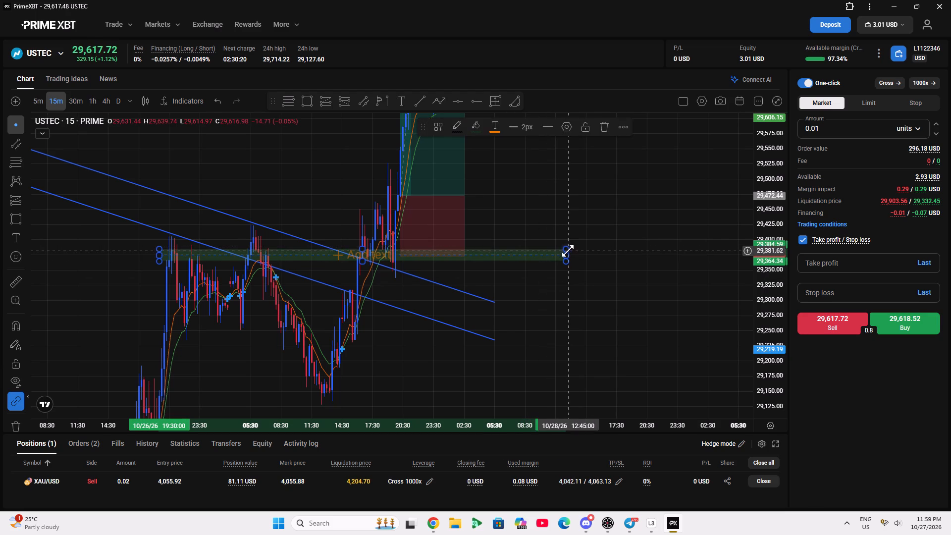
pyautogui.moveTo(568, 248); pyautogui.dragTo(577, 246)
pyautogui.click(586, 296)
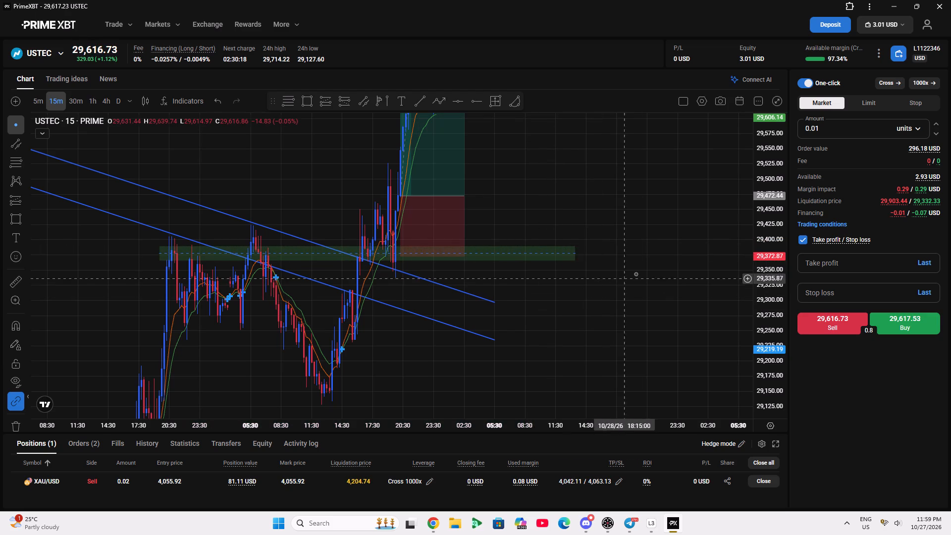
# Lock the thin green zone that was just resized.
pyautogui.click(536, 253)
pyautogui.click(590, 128)
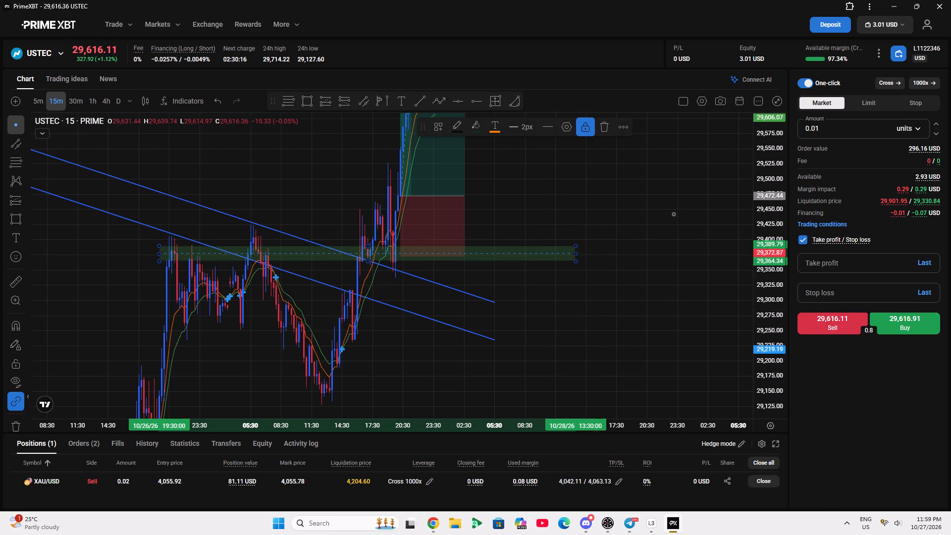
# Delete the long position drawing on 27 October from the USTEC chart.
pyautogui.doubleClick(756, 261)
pyautogui.moveTo(665, 272); pyautogui.dragTo(670, 313)
pyautogui.click(442, 198)
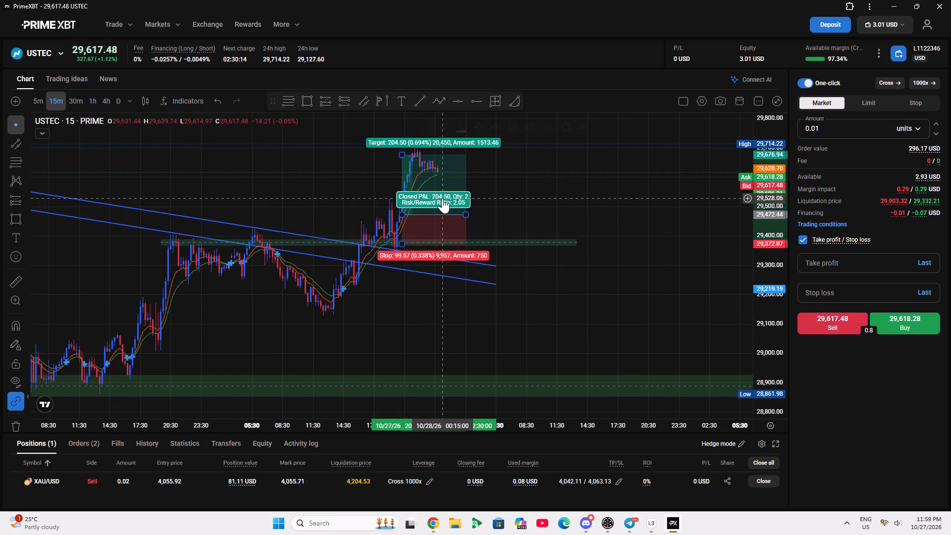
pyautogui.click(574, 129)
# On the 1-hour chart, draw a green zone from 22 October 04:30 past the latest candles, spanning about 29,680 down to 29,590.
pyautogui.click(98, 105)
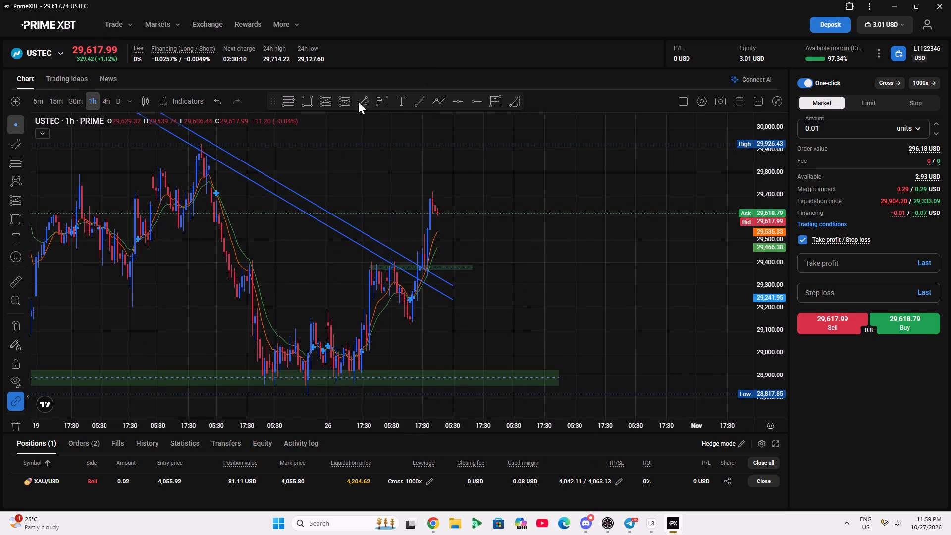
pyautogui.click(309, 100)
pyautogui.click(212, 199)
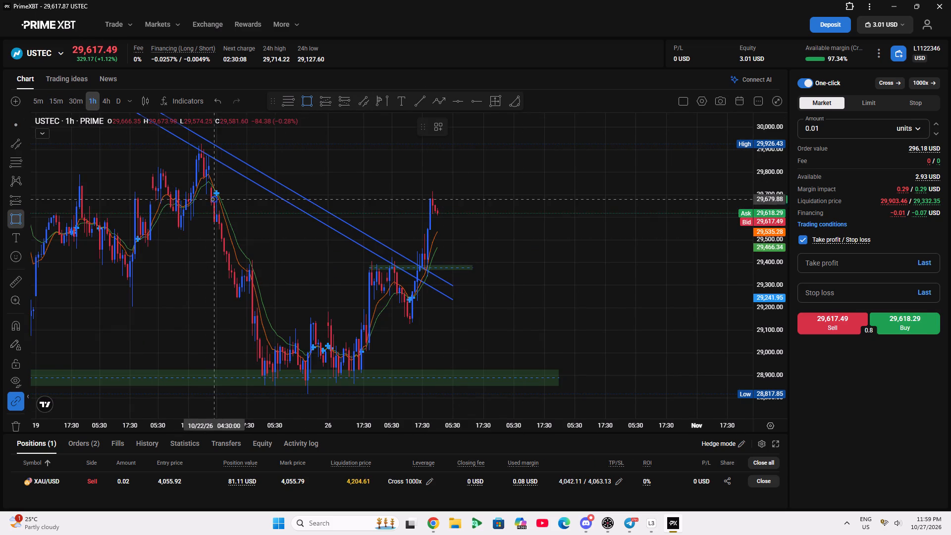
pyautogui.click(611, 220)
pyautogui.click(607, 187)
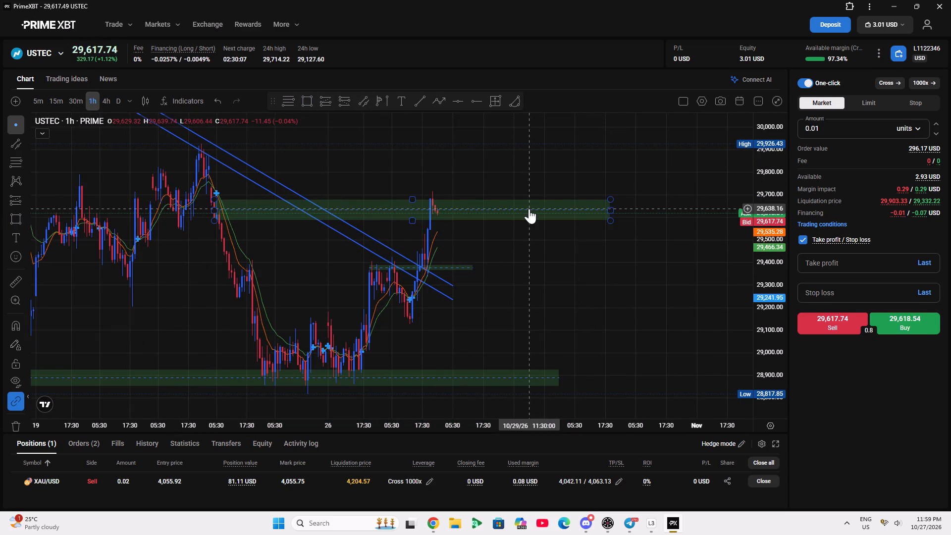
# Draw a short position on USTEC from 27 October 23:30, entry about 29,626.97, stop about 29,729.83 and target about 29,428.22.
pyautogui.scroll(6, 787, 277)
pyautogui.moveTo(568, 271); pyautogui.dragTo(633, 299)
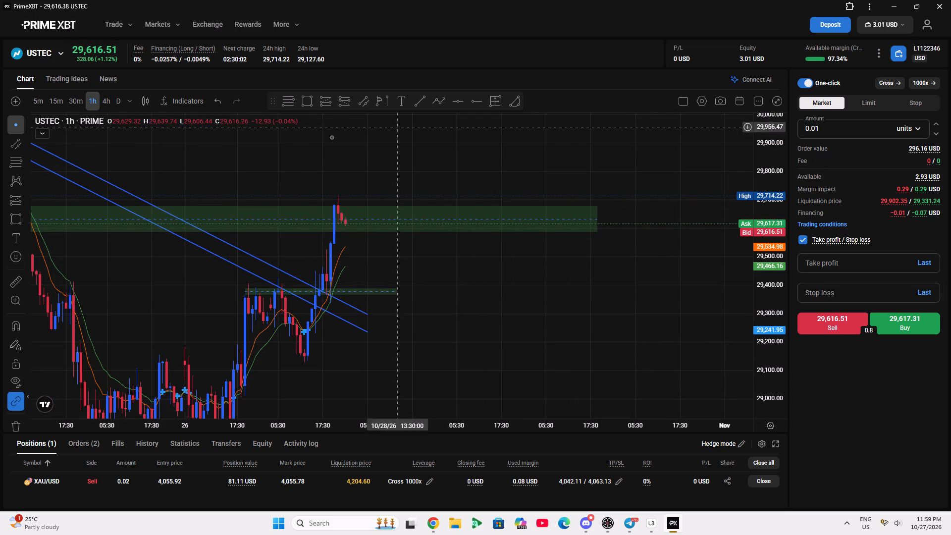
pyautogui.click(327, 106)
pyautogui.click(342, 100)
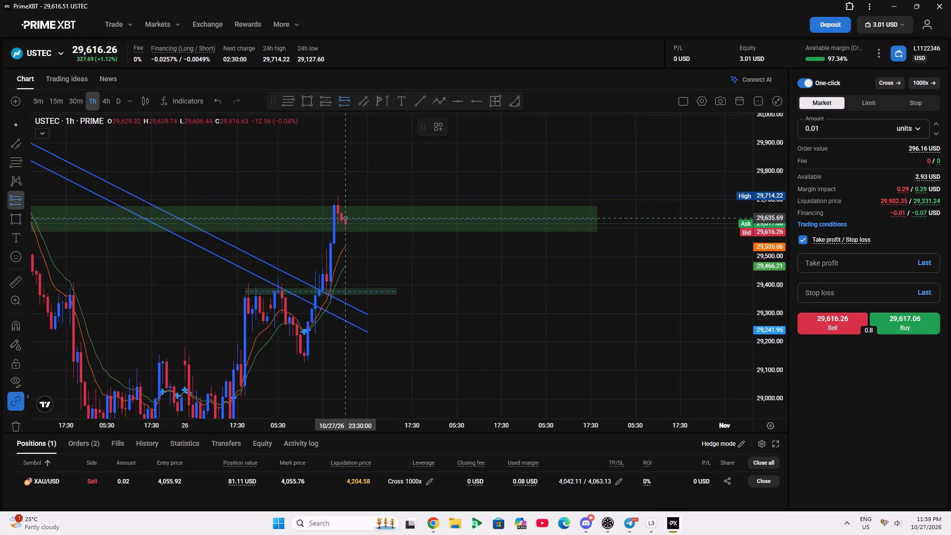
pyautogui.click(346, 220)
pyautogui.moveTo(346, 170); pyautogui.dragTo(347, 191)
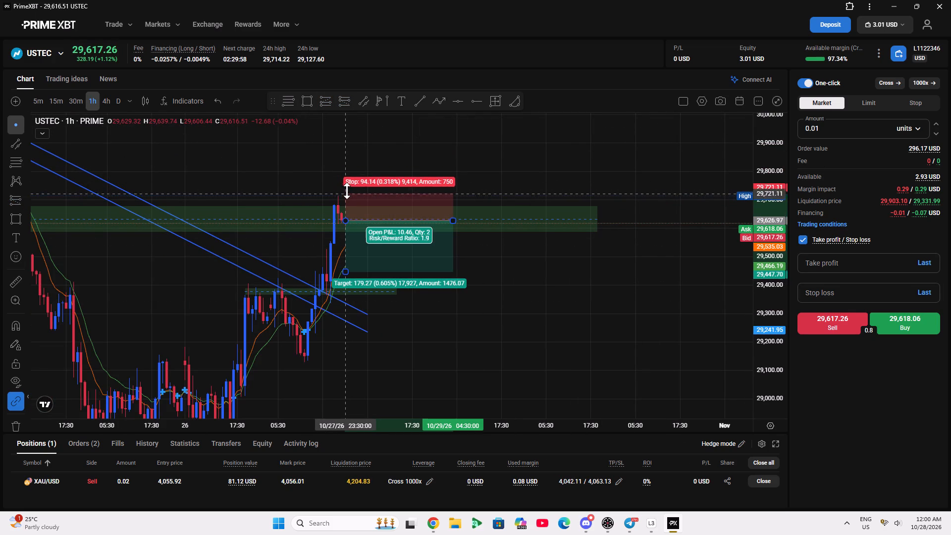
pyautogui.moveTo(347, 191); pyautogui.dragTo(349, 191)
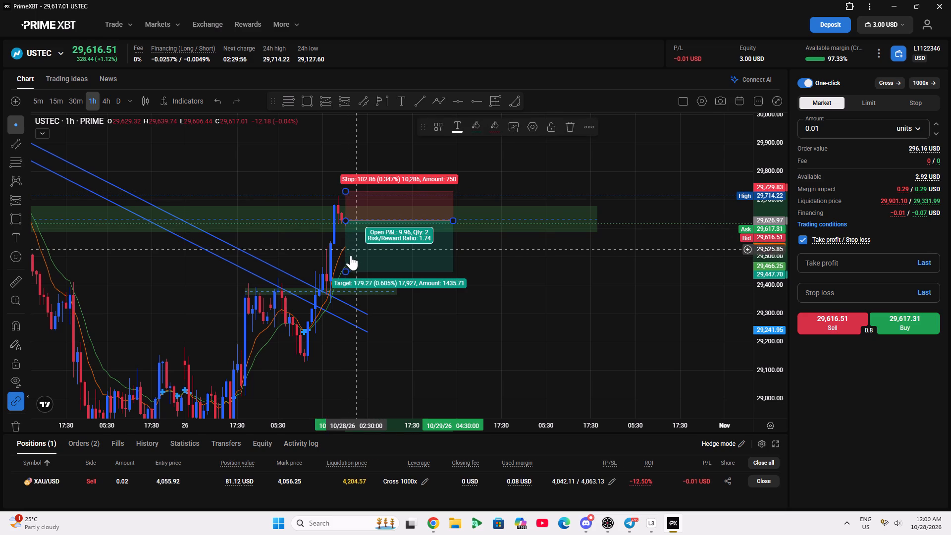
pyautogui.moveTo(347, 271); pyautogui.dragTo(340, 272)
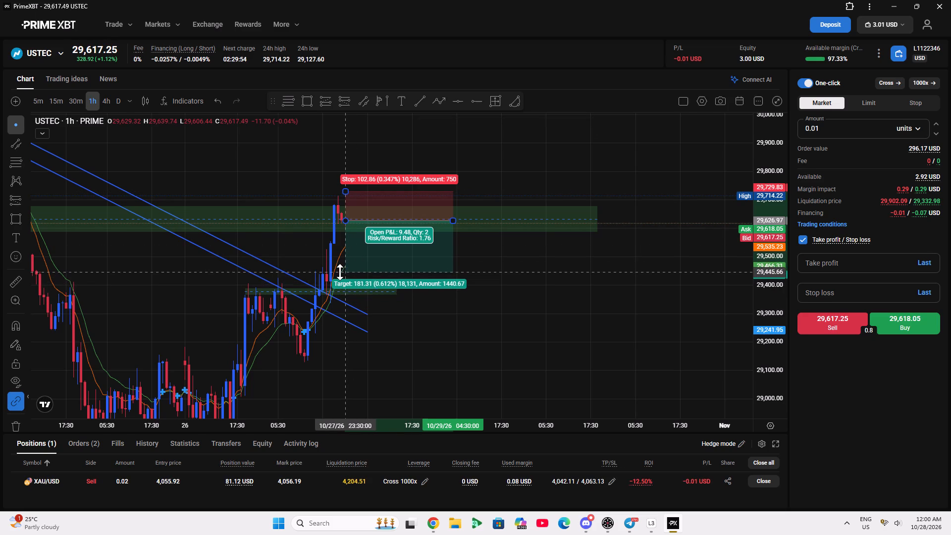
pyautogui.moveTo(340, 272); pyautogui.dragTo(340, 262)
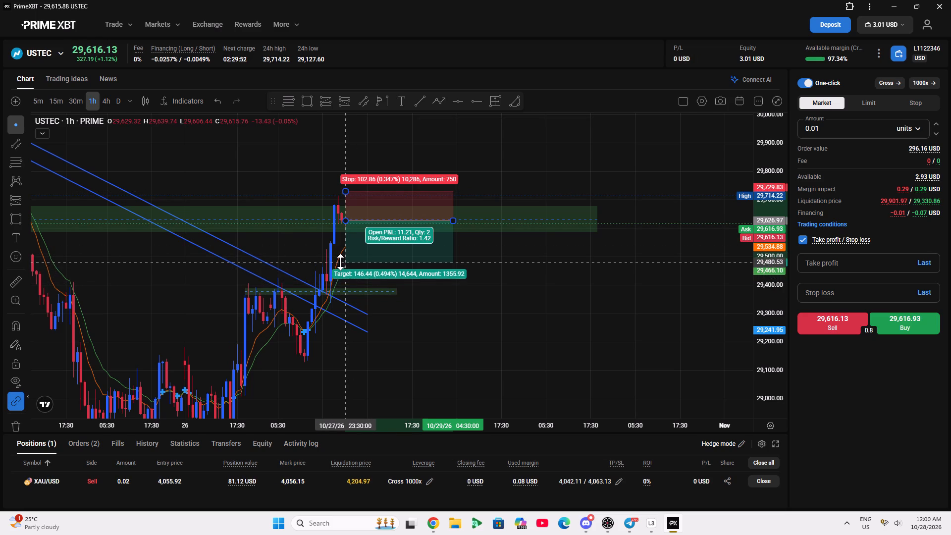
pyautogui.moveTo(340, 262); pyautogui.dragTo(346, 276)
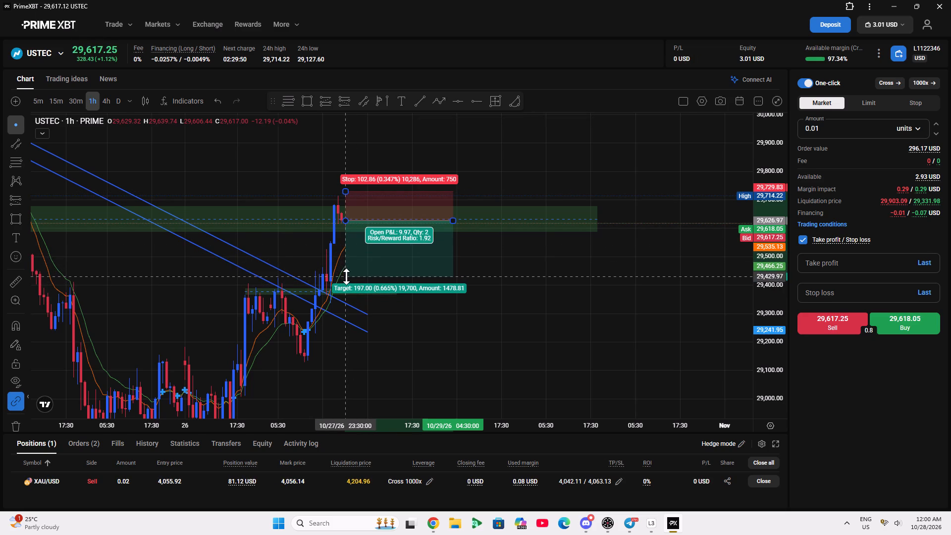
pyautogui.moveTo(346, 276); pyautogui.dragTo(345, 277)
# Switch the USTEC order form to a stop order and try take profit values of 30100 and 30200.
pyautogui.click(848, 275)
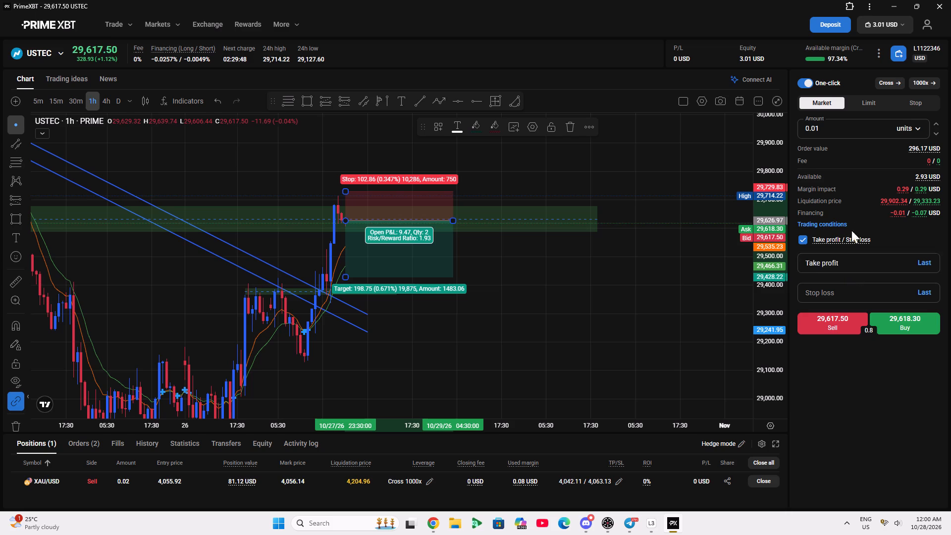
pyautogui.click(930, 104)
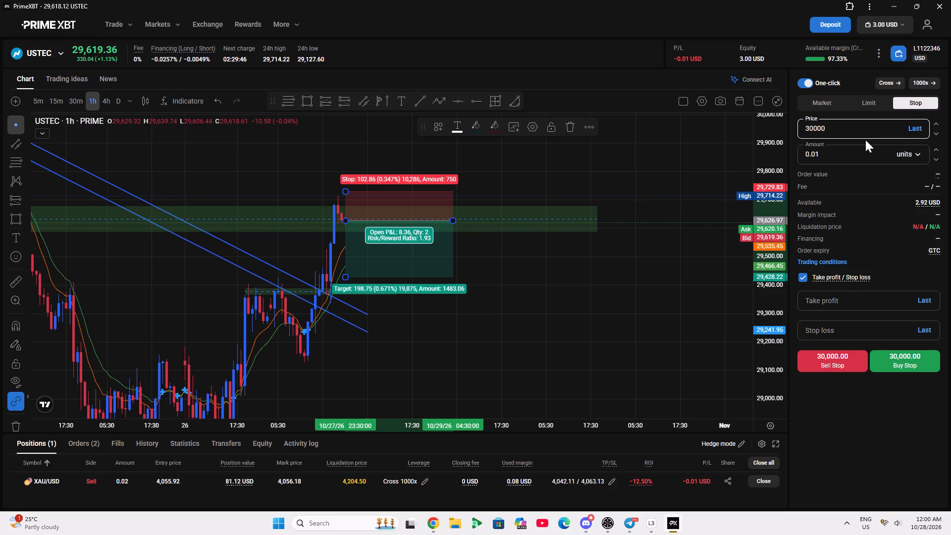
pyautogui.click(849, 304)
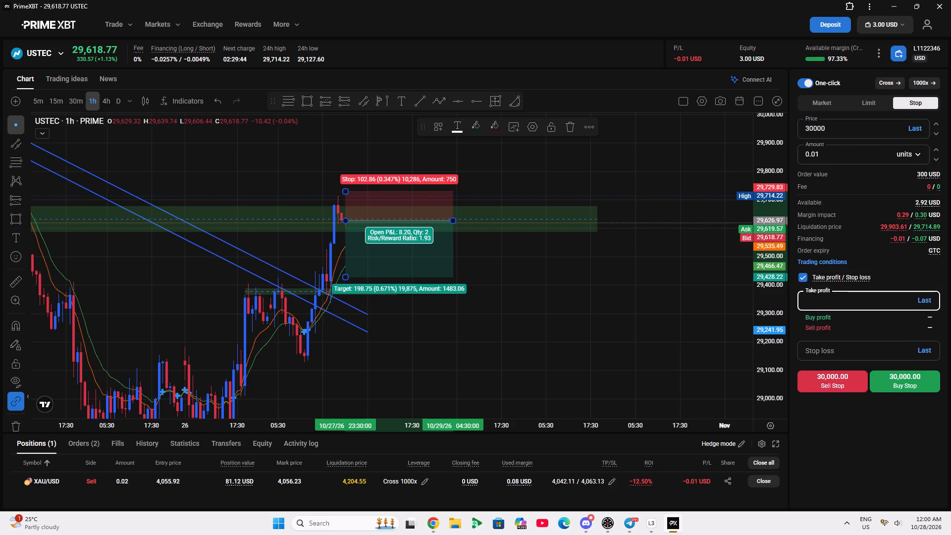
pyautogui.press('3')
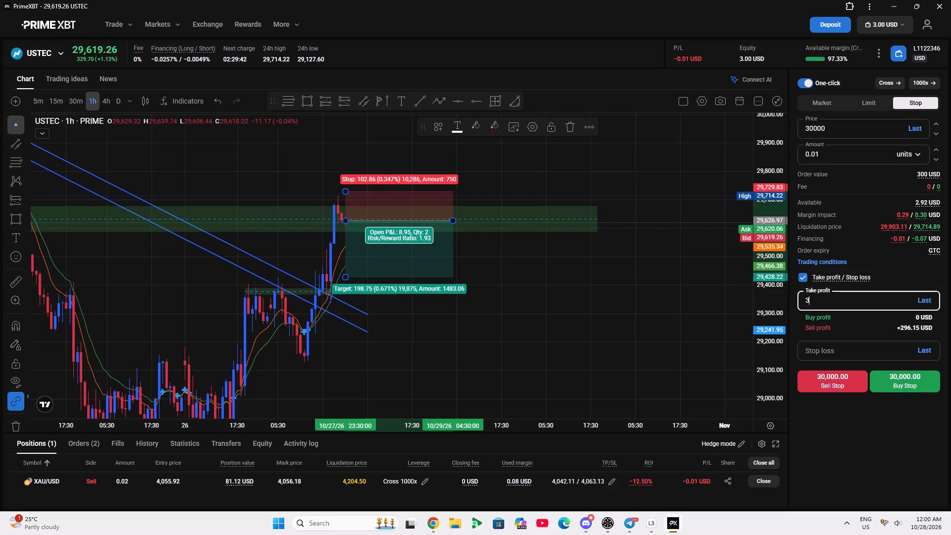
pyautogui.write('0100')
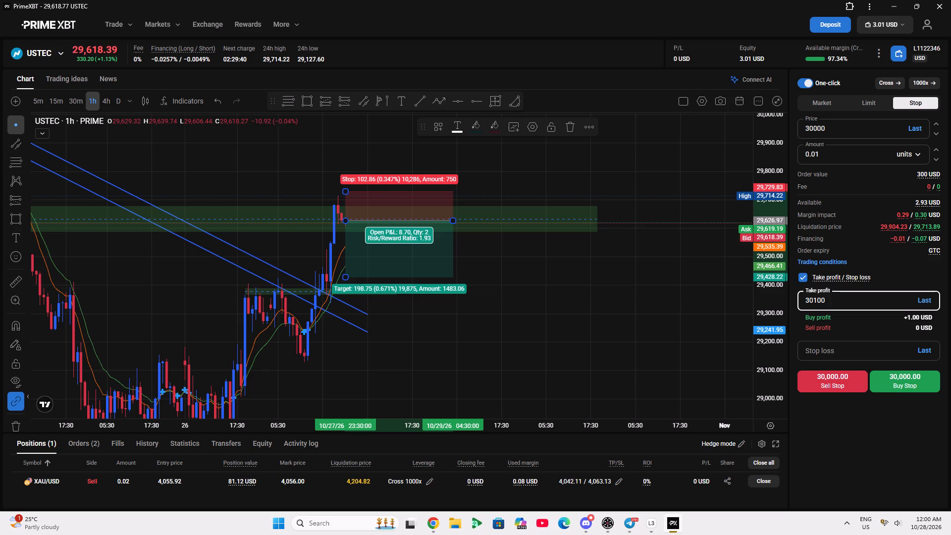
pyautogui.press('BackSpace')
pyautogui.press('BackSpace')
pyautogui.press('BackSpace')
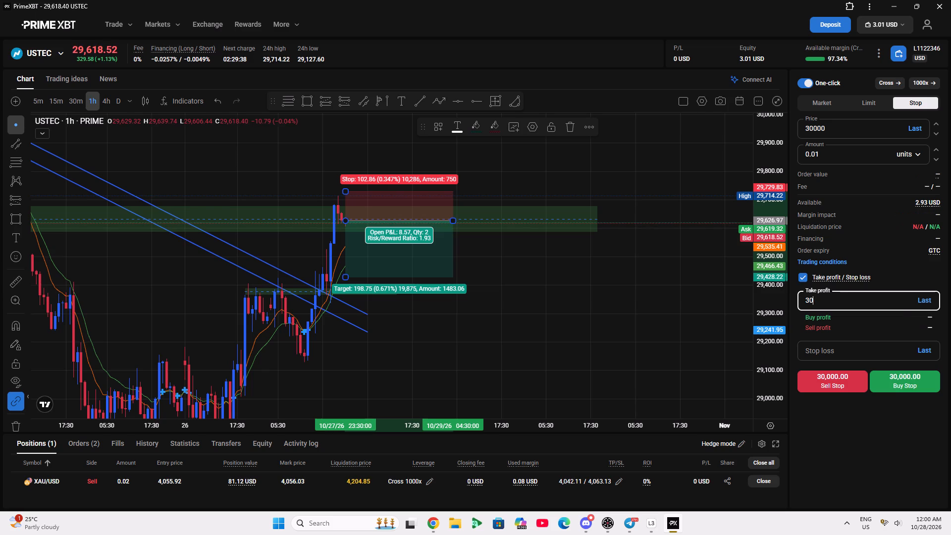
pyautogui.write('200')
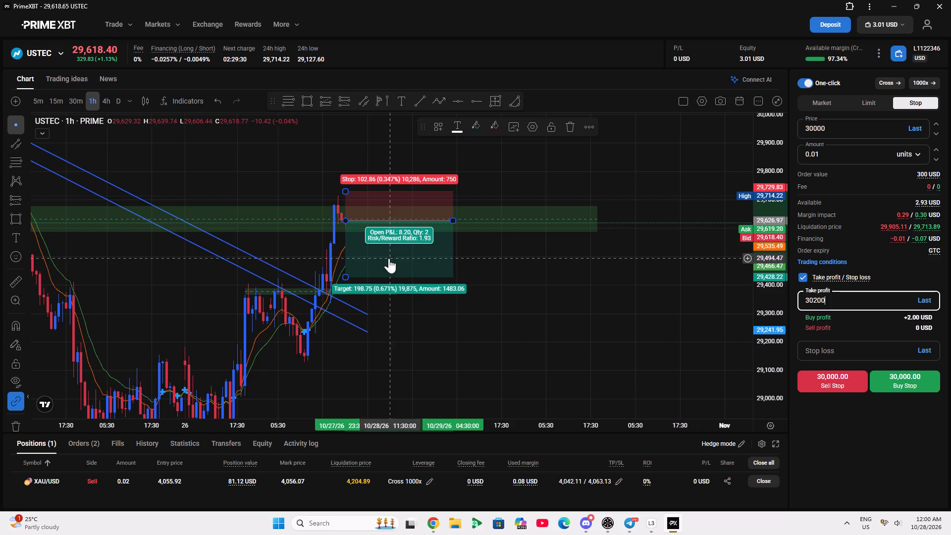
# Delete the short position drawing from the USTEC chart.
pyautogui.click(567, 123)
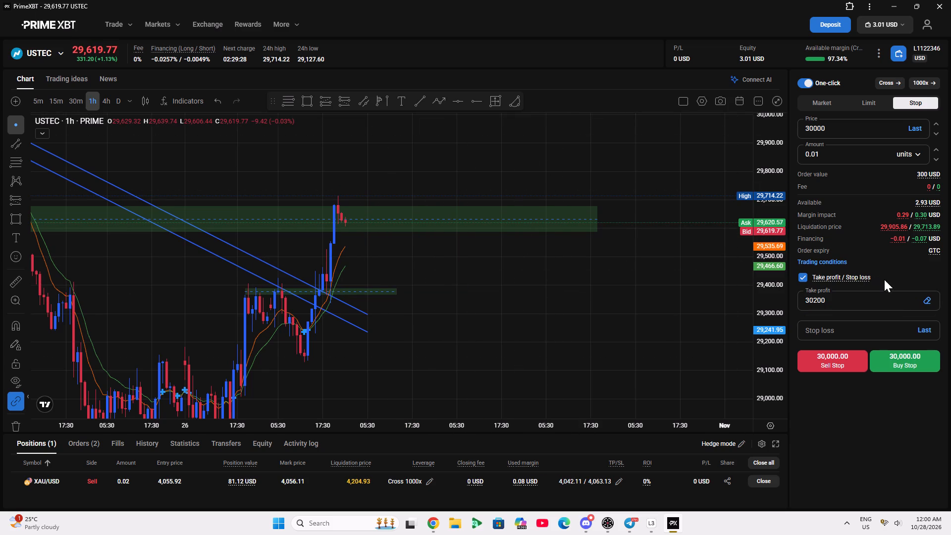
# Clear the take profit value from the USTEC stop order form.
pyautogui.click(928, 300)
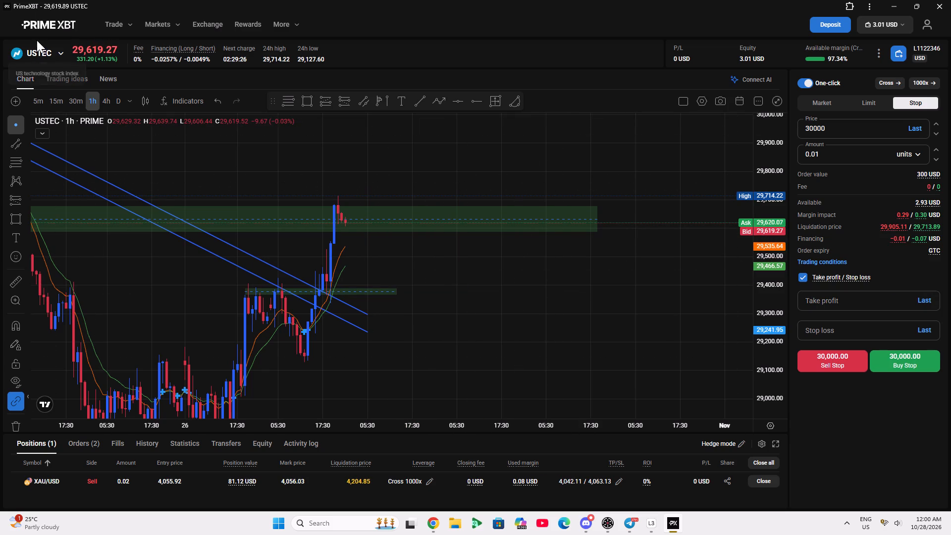
# Switch the chart to XAU/USD from the favourite instruments.
pyautogui.click(73, 59)
pyautogui.click(60, 57)
pyautogui.click(81, 157)
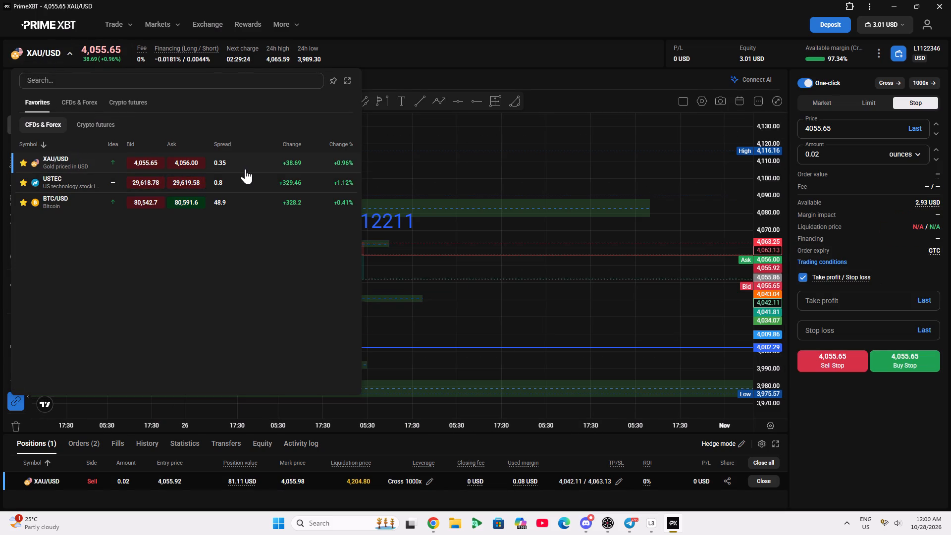
pyautogui.click(416, 239)
# Lower the take profit of the open XAU/USD sell position to 4,034.32, just above the green zone.
pyautogui.scroll(2, 417, 264)
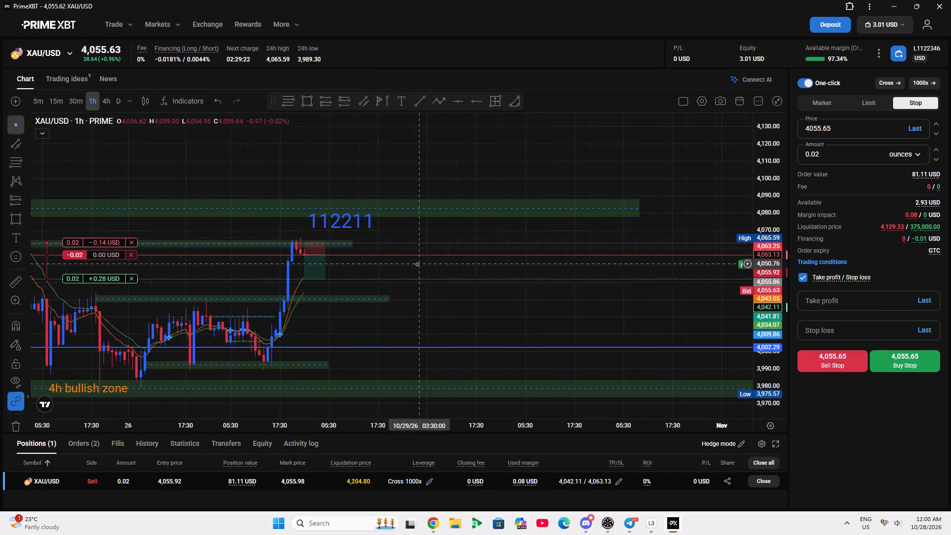
pyautogui.scroll(2, 417, 264)
pyautogui.moveTo(539, 336); pyautogui.dragTo(681, 290)
pyautogui.scroll(6, 765, 313)
pyautogui.scroll(2, 592, 322)
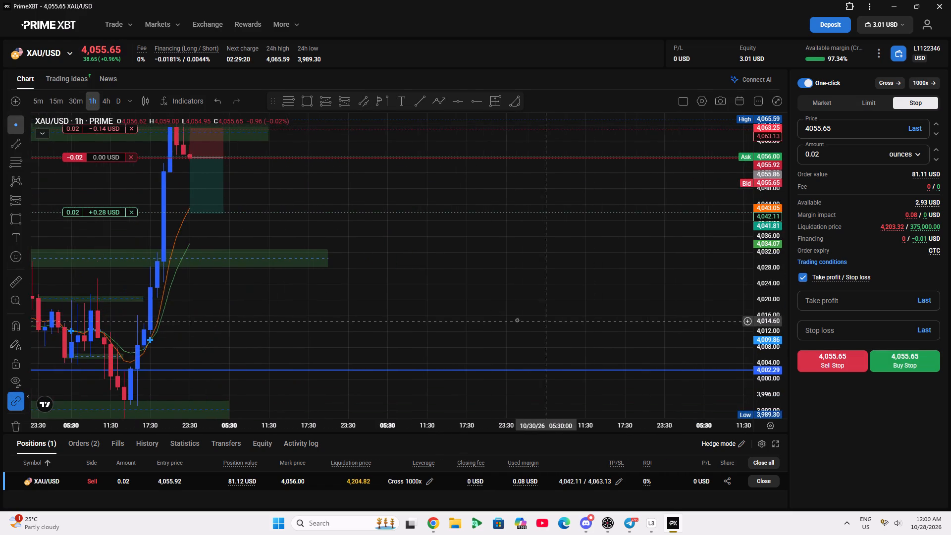
pyautogui.moveTo(474, 304); pyautogui.dragTo(559, 345)
pyautogui.click(348, 226)
pyautogui.click(293, 234)
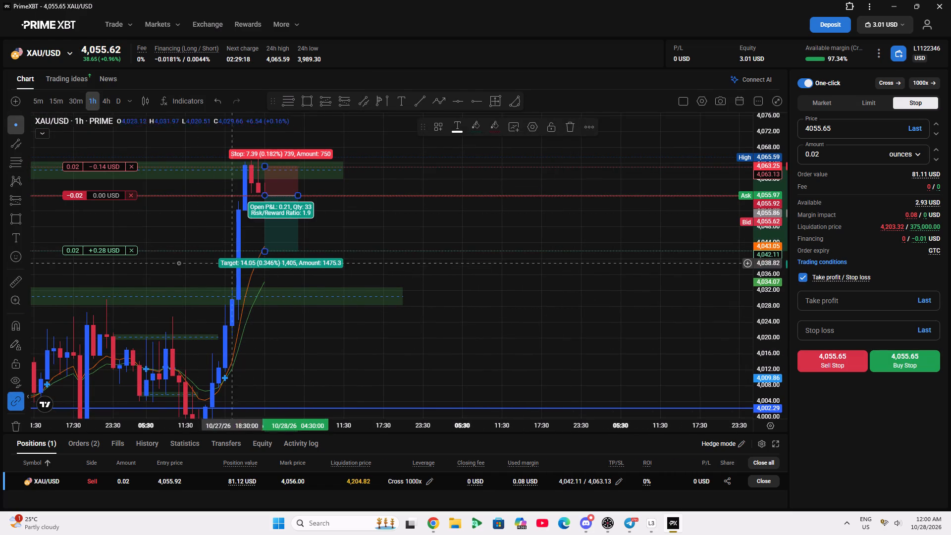
pyautogui.moveTo(98, 251); pyautogui.dragTo(98, 282)
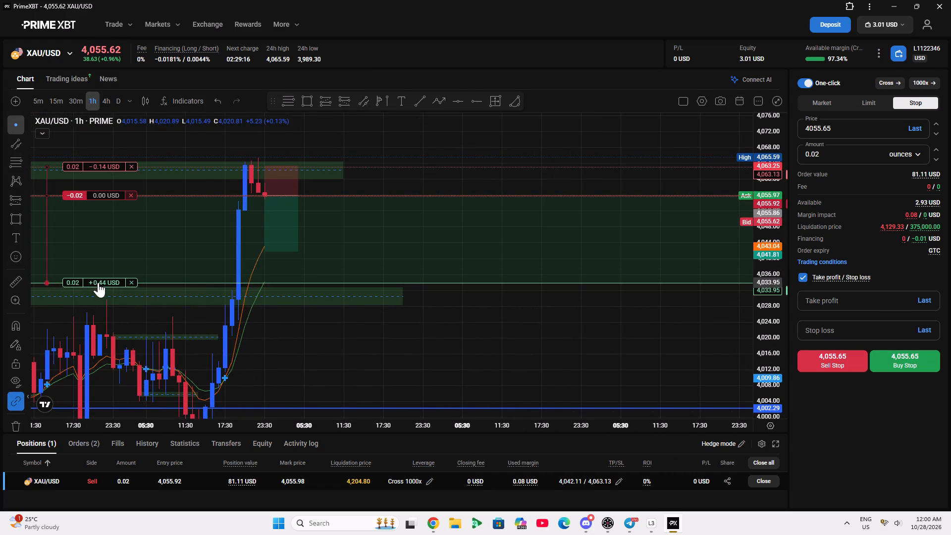
pyautogui.moveTo(98, 282); pyautogui.dragTo(101, 281)
# Extend the XAU/USD short position drawing's end to 28 October 09:30 and lower its target to about 4,034.32.
pyautogui.click(292, 231)
pyautogui.moveTo(296, 194); pyautogui.dragTo(329, 207)
pyautogui.moveTo(265, 253); pyautogui.dragTo(264, 282)
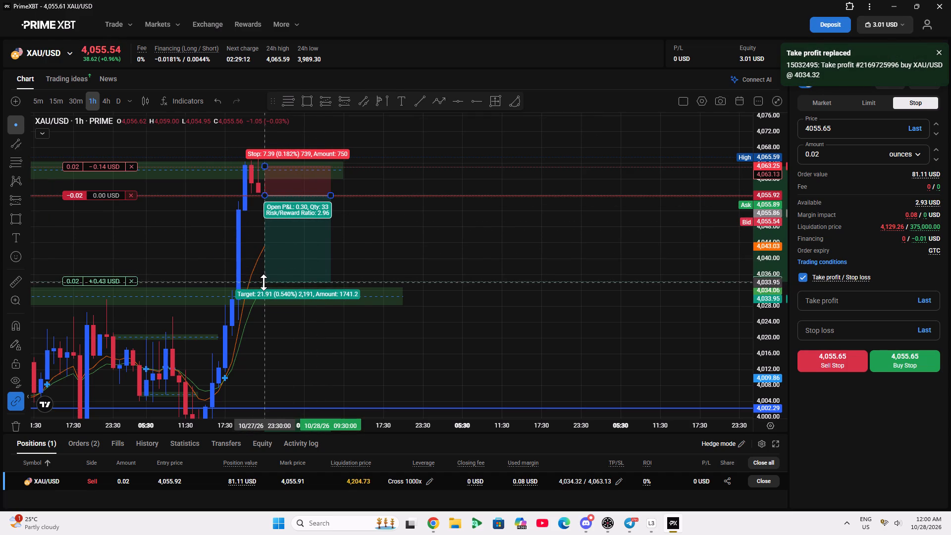
pyautogui.moveTo(264, 282); pyautogui.dragTo(273, 286)
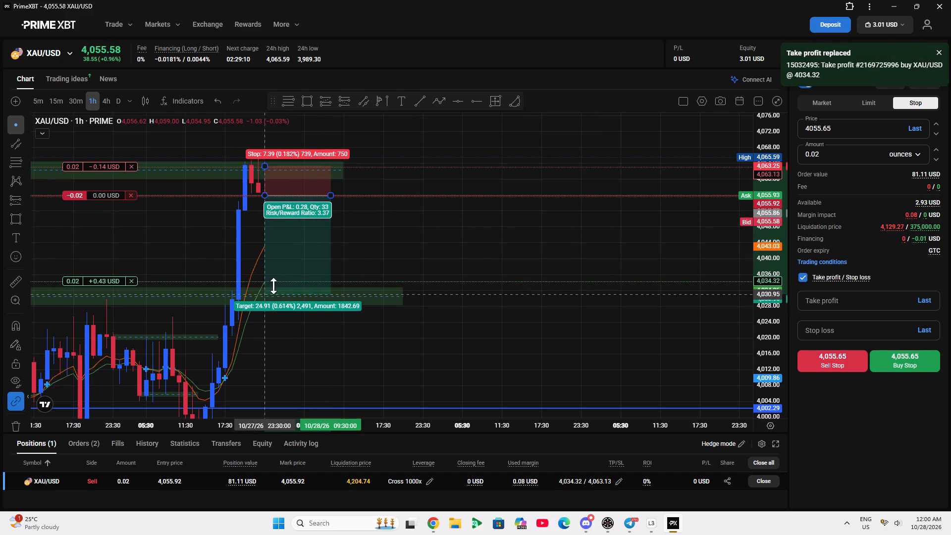
pyautogui.moveTo(273, 286); pyautogui.dragTo(264, 276)
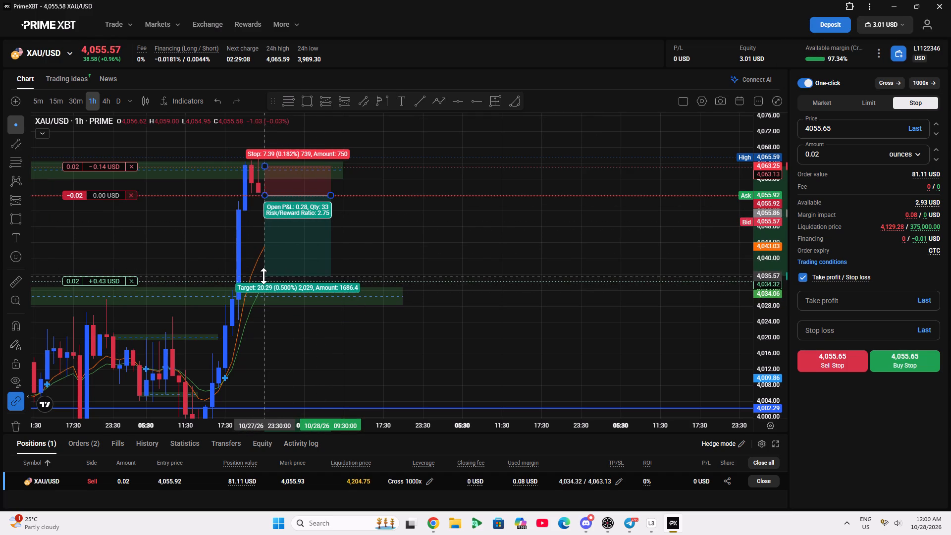
pyautogui.moveTo(264, 276); pyautogui.dragTo(264, 281)
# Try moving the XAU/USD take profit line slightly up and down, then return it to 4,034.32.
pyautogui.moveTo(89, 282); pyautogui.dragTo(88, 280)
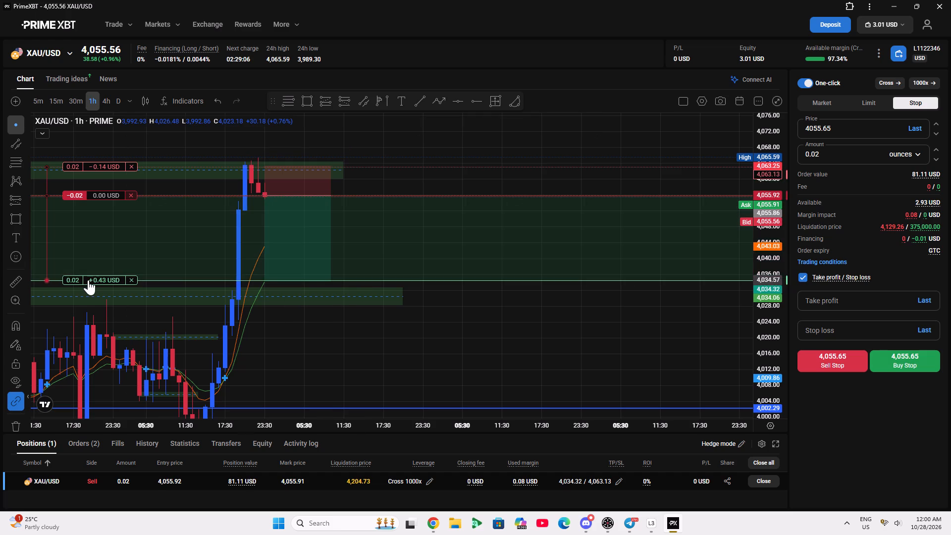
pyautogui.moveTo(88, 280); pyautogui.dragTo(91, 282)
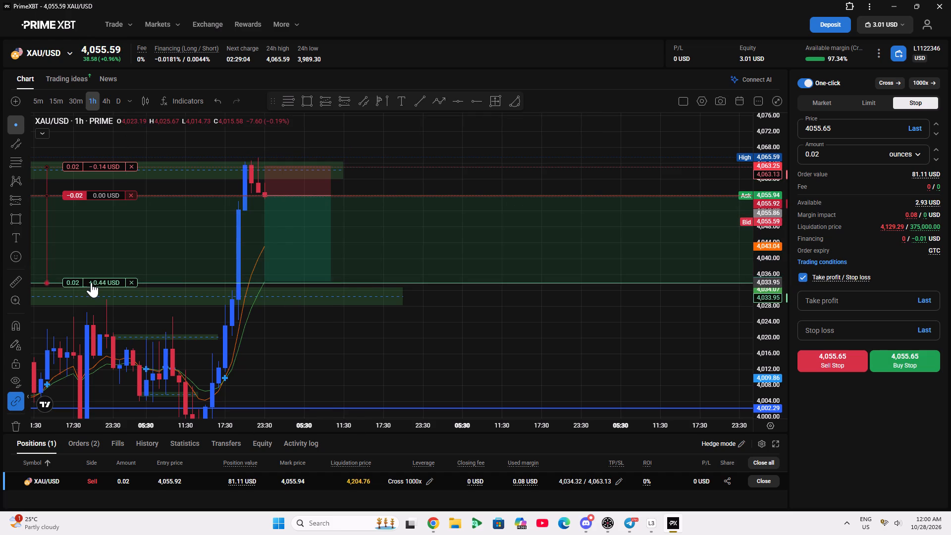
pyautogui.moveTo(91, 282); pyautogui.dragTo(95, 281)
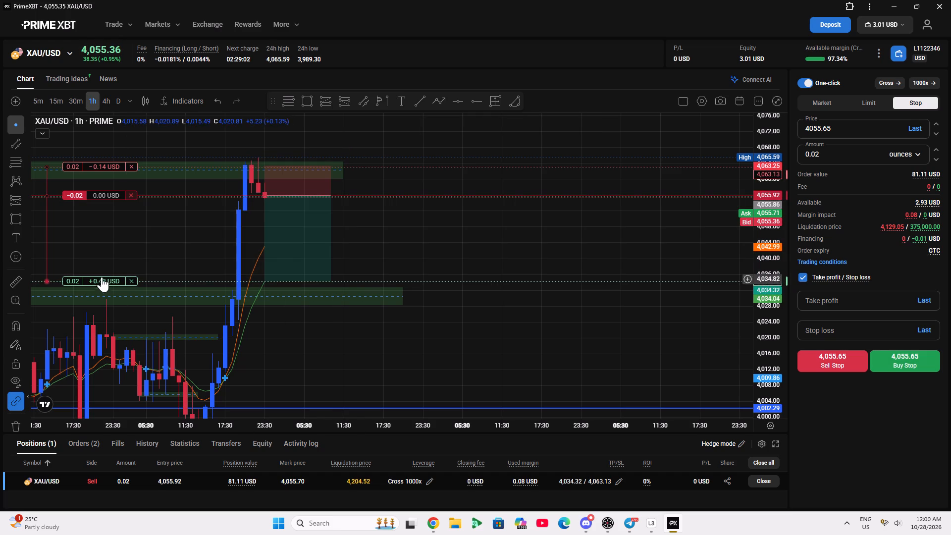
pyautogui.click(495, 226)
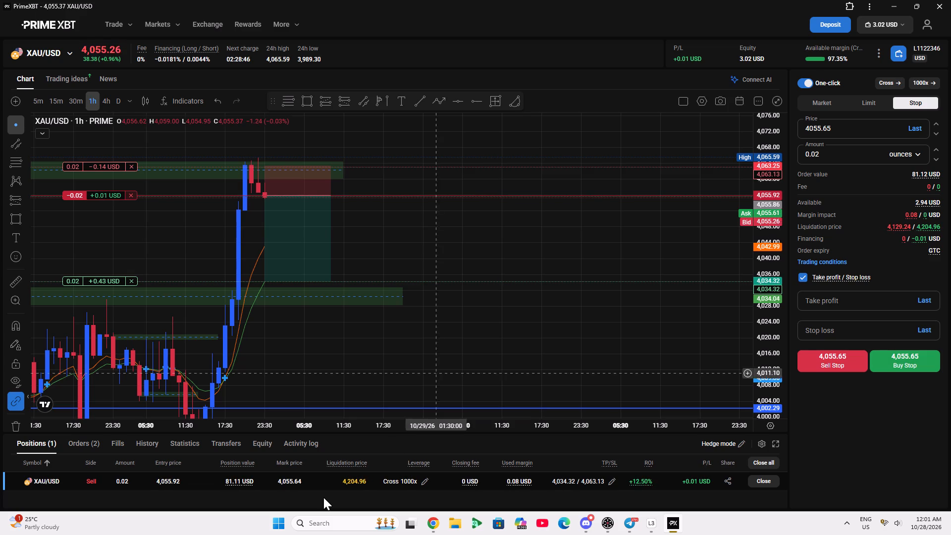
# Set the XAU/USD sell position's take profit to 4,034.07 on the chart.
pyautogui.moveTo(103, 280); pyautogui.dragTo(113, 282)
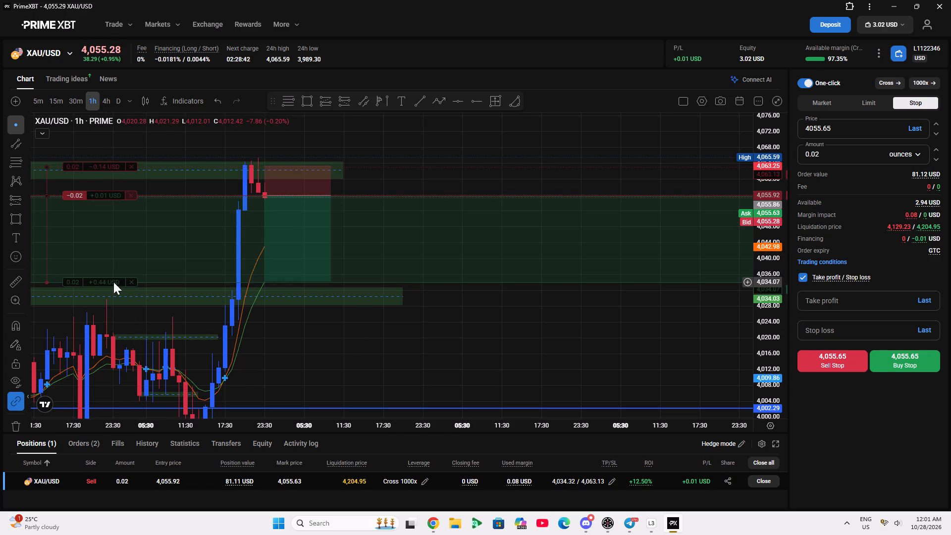
# Close the PrimeXBT window.
pyautogui.click(950, 0)
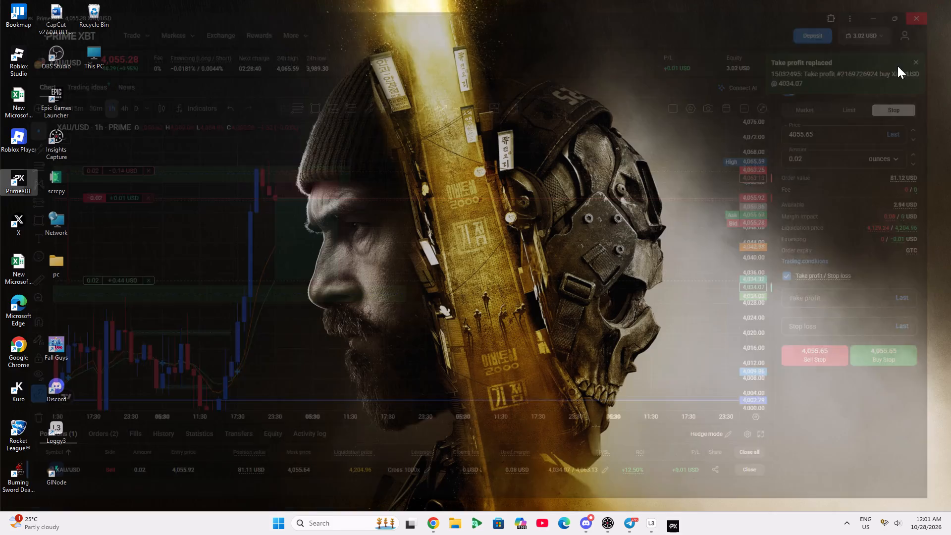
# Switch to Google Chrome and close the TradingView XAUUSD tab.
pyautogui.click(443, 522)
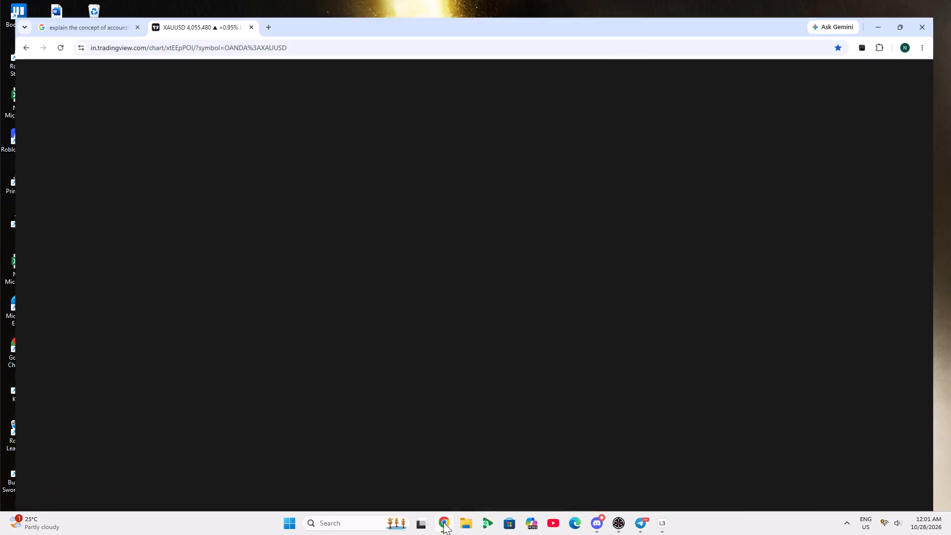
pyautogui.middleClick(221, 0)
# Look through the Google search page explaining the concept of accounting theory.
pyautogui.scroll(1, 221, 0)
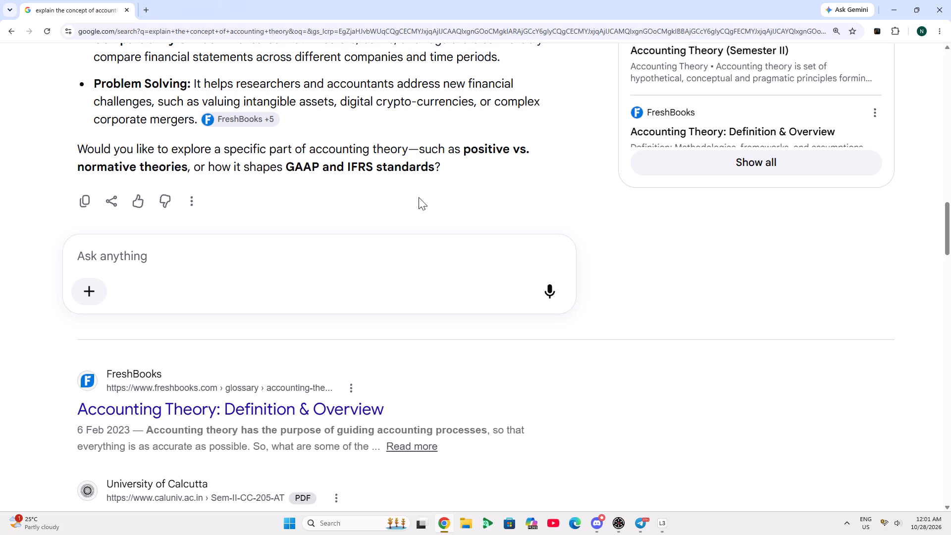